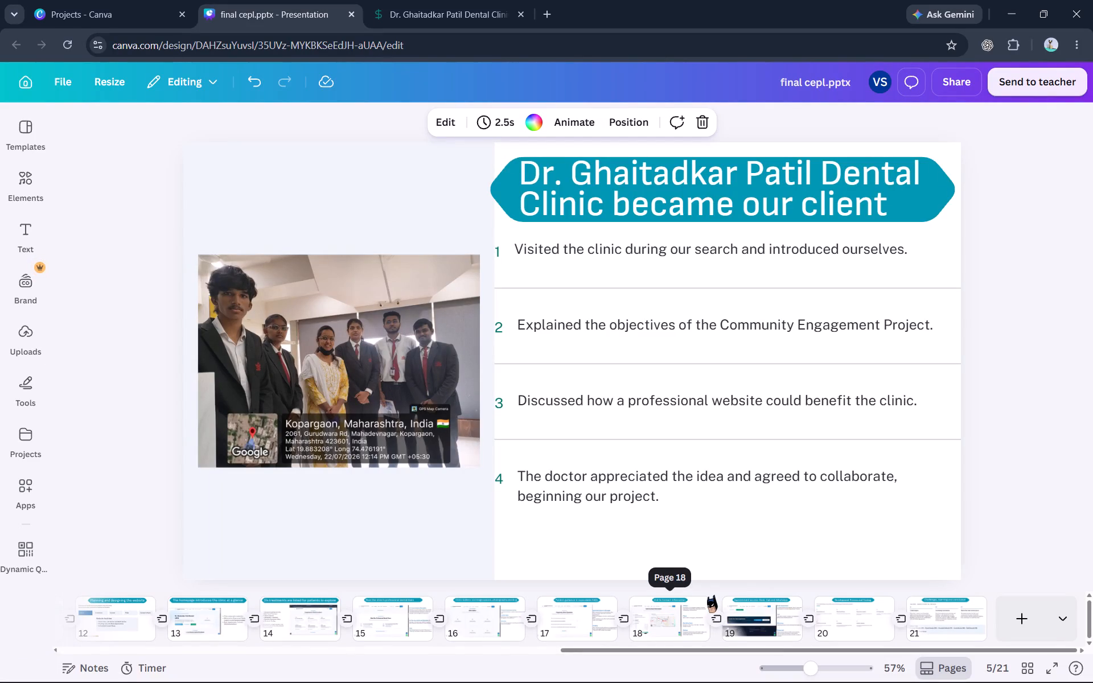
Look through the website feature slides between pages 14 and 19 to check their screenshots and side text.
{"action": "left_click_drag", "start_coordinate": [708, 596], "coordinate": [744, 682]}
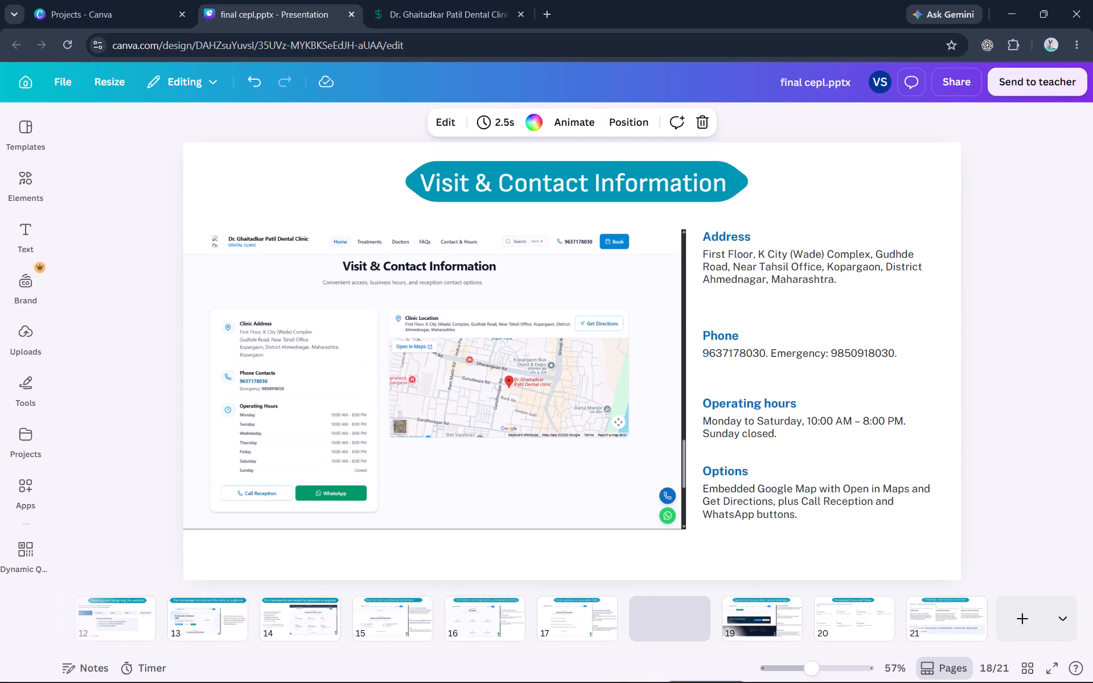
{"action": "left_click_drag", "start_coordinate": [744, 682], "coordinate": [704, 590]}
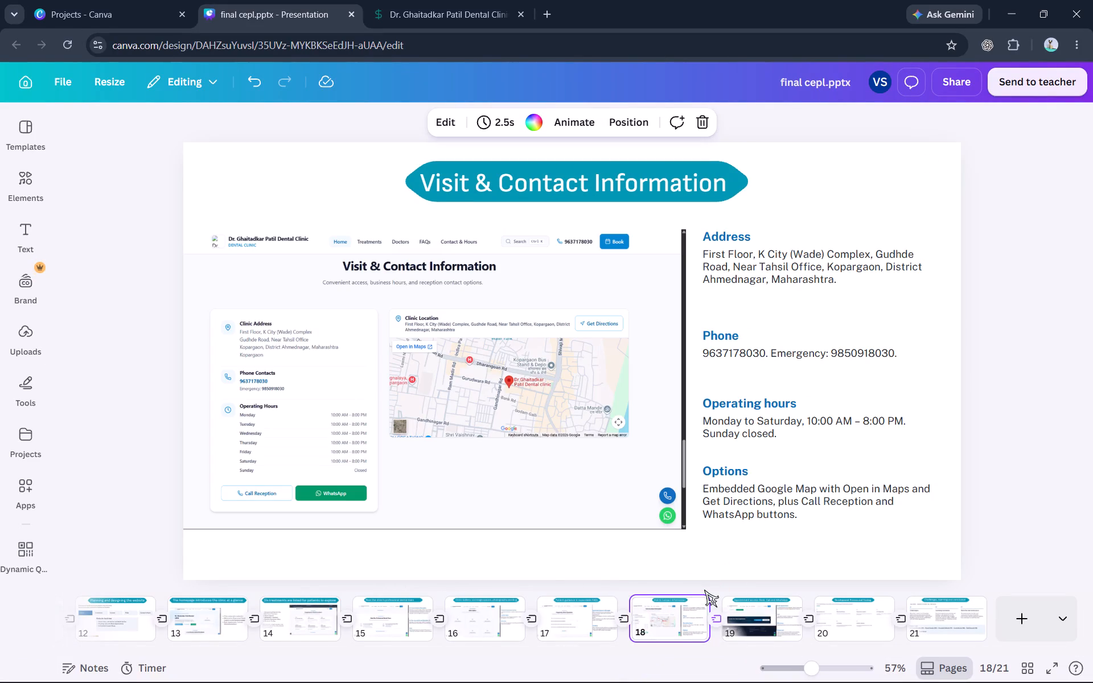
{"action": "left_click", "coordinate": [579, 624]}
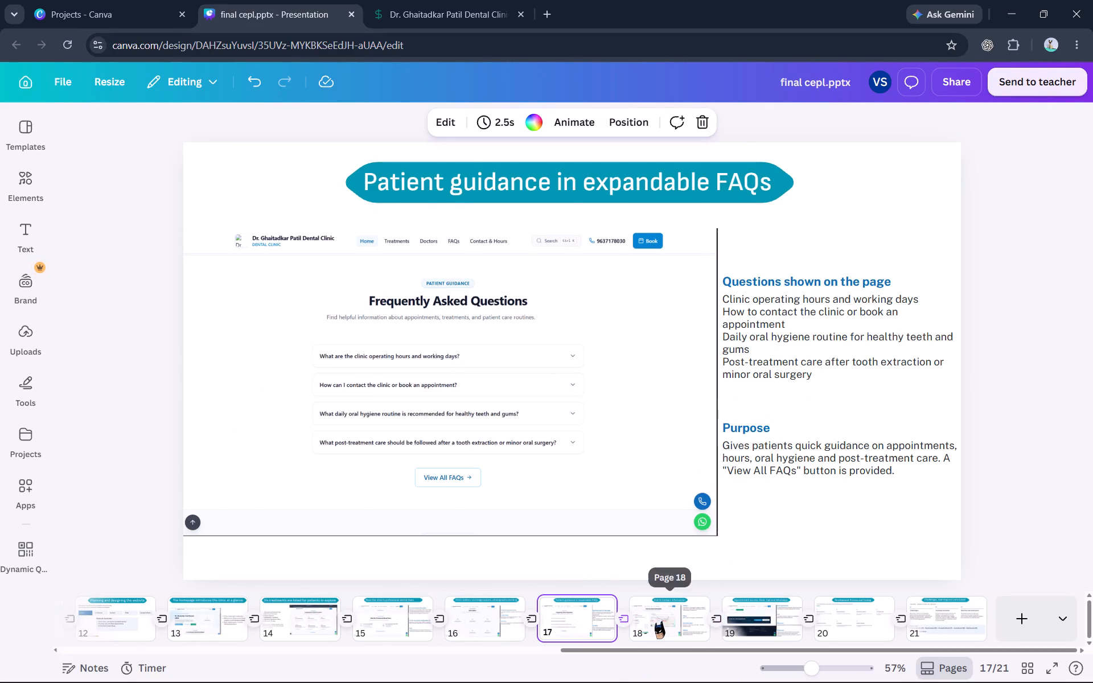
{"action": "left_click", "coordinate": [656, 622]}
{"action": "left_click", "coordinate": [785, 620]}
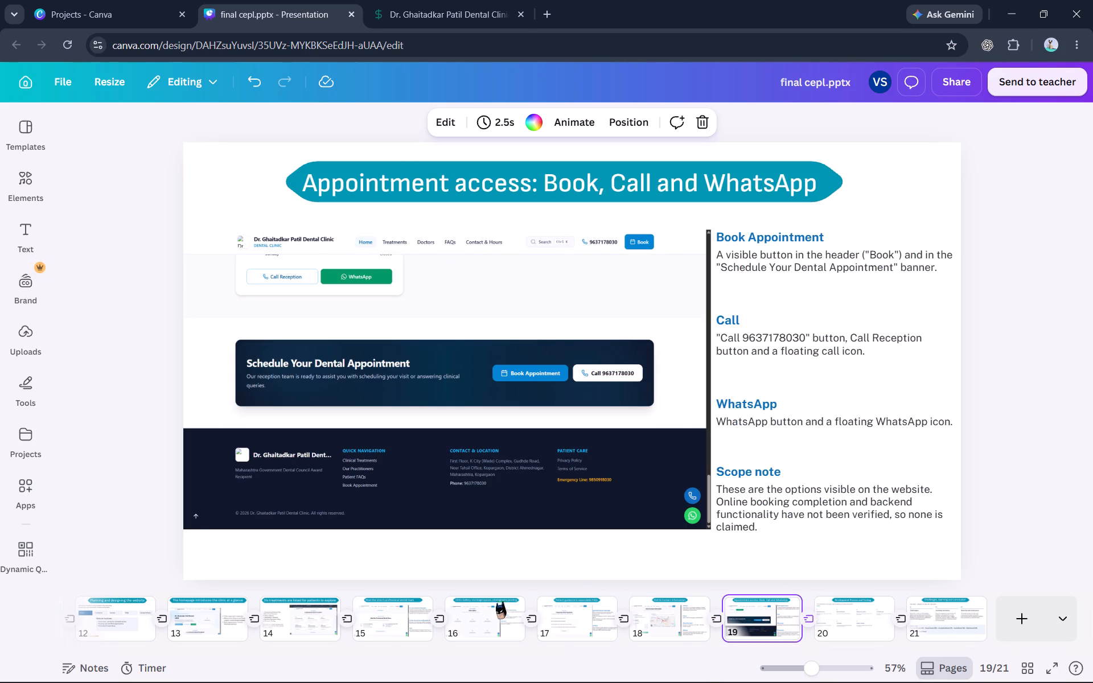
{"action": "left_click", "coordinate": [384, 621]}
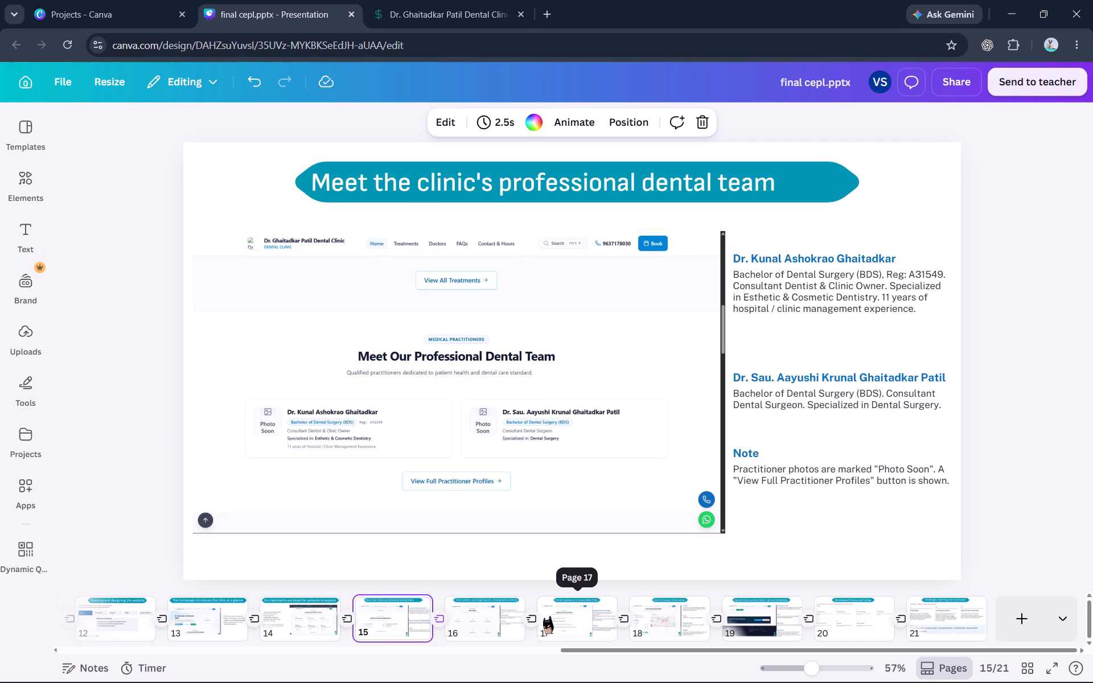
{"action": "left_click", "coordinate": [282, 619]}
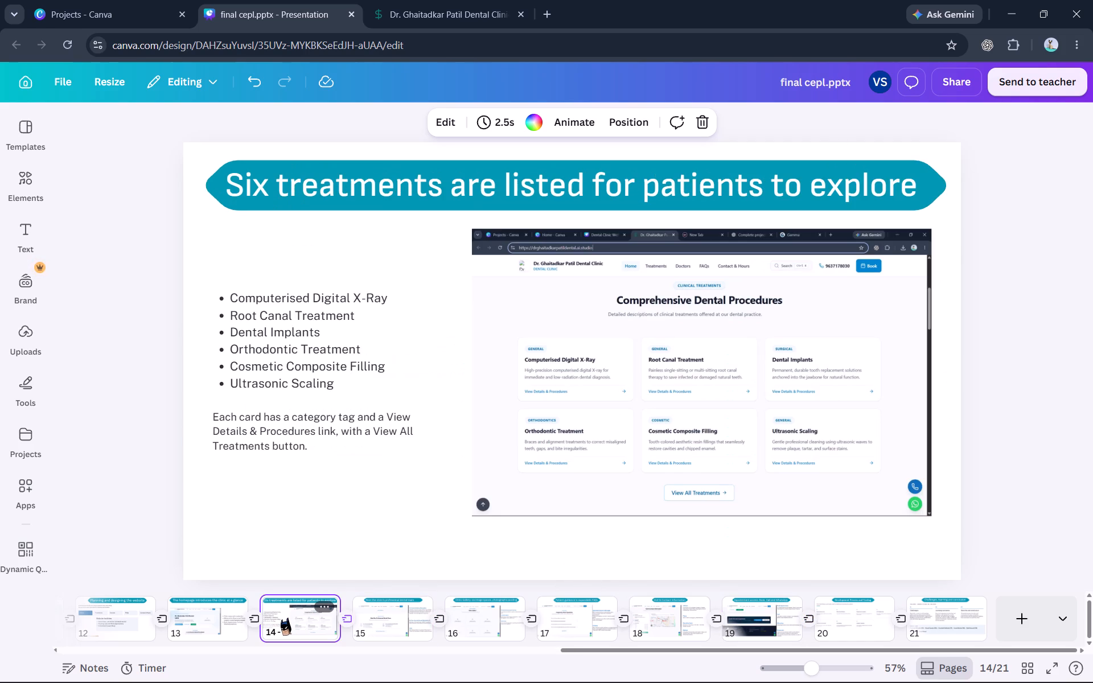
Delete the "Note" heading and its paragraph about practitioner photos from the dental team slide, page 15.
{"action": "left_click", "coordinate": [354, 628]}
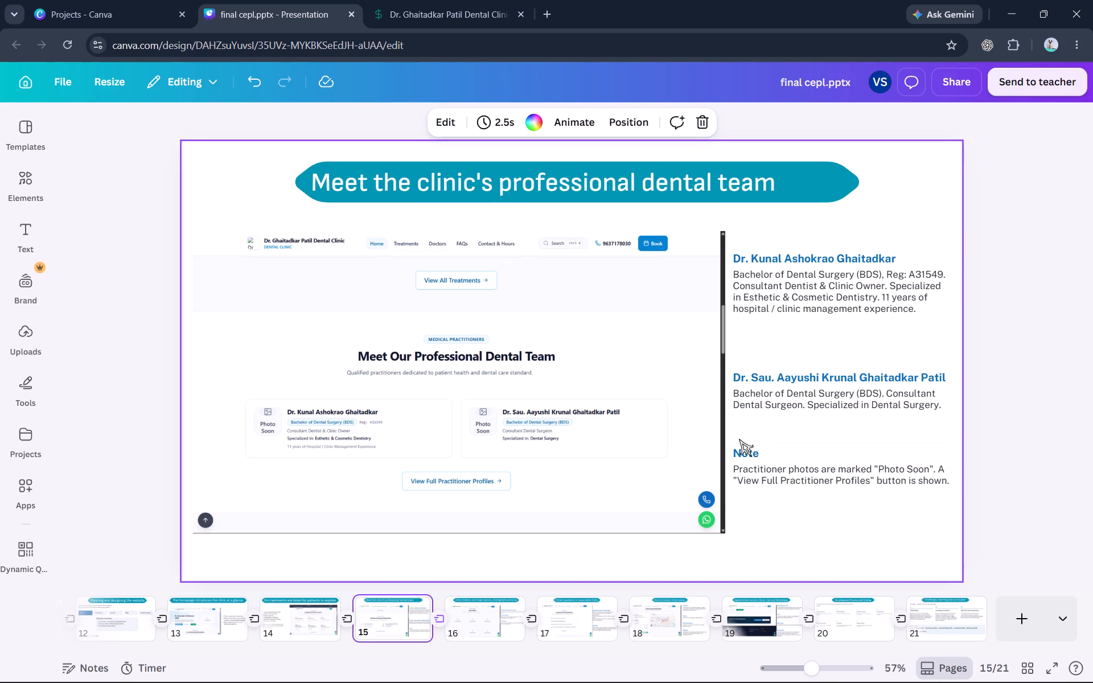
{"action": "left_click_drag", "start_coordinate": [739, 439], "coordinate": [796, 492]}
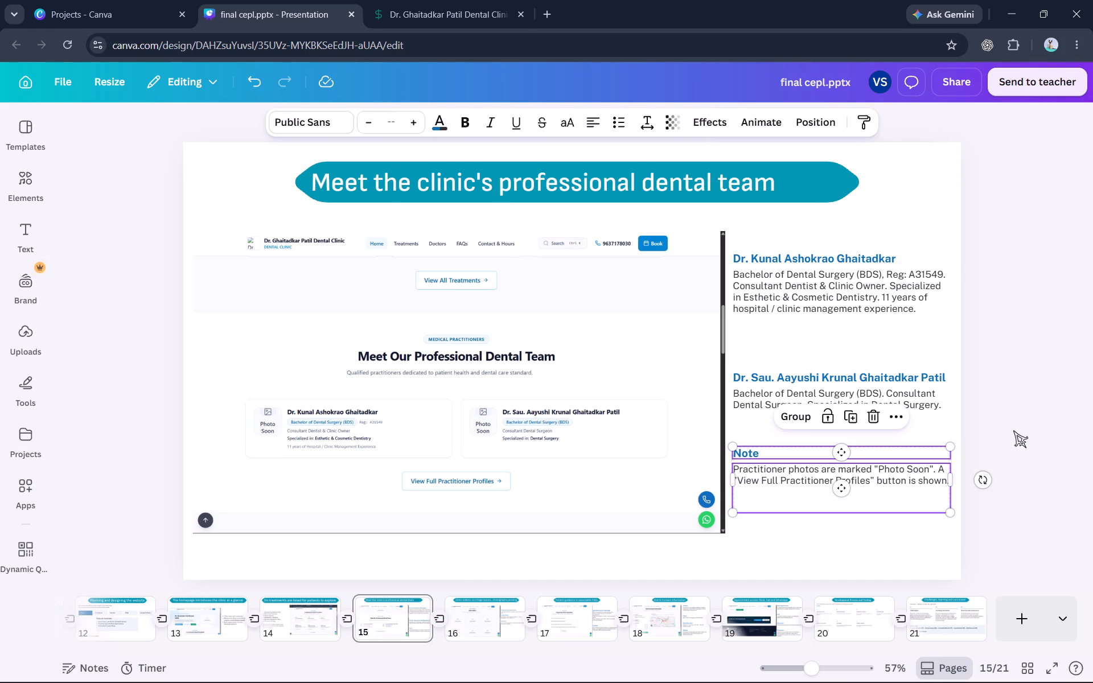
{"action": "left_click", "coordinate": [1013, 430]}
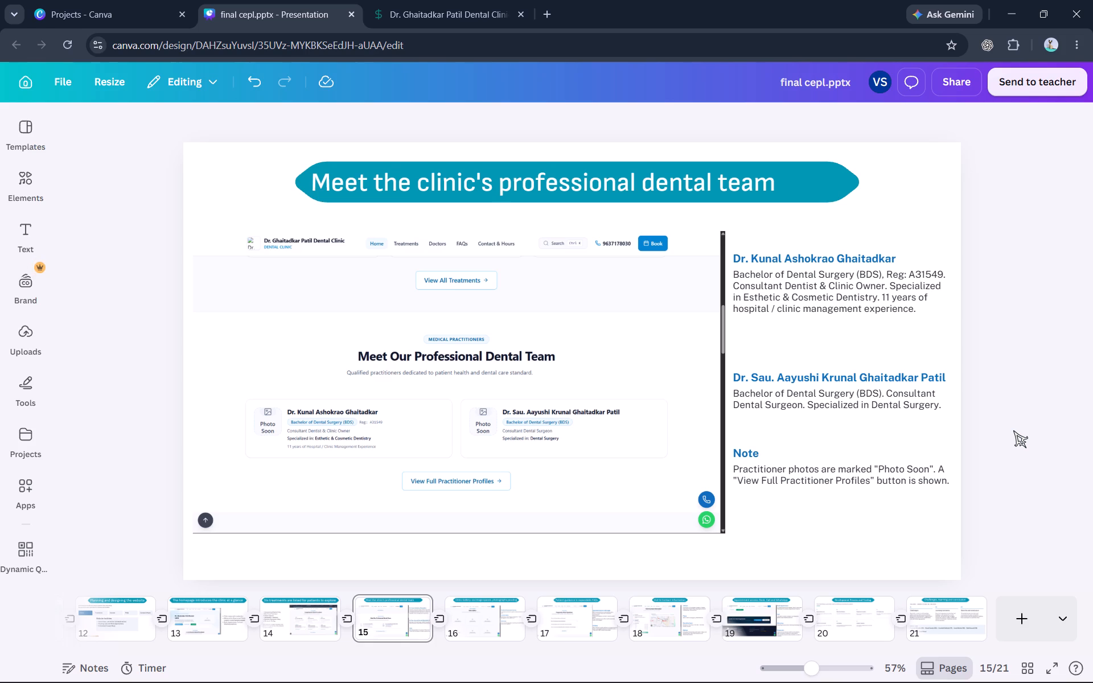
{"action": "left_click_drag", "start_coordinate": [741, 444], "coordinate": [753, 462]}
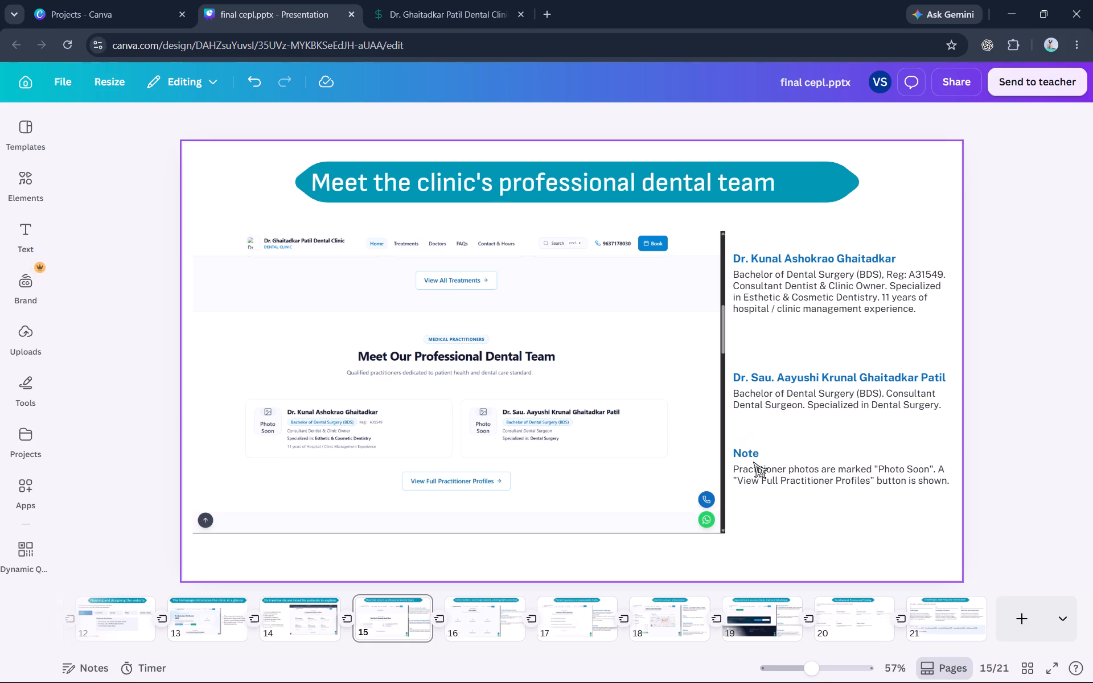
{"action": "left_click_drag", "start_coordinate": [753, 462], "coordinate": [781, 488]}
{"action": "key", "text": "BackSpace"}
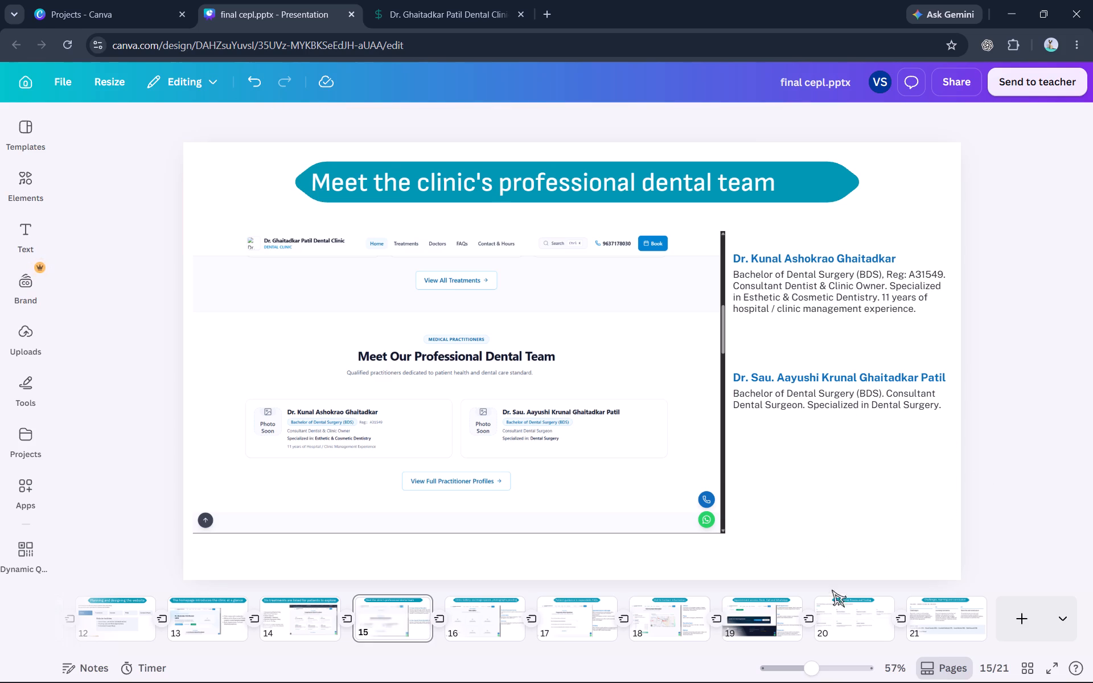
Delete the "Next step", "Practice Environment section" and "Current status" headings with their paragraphs from the Clinic Gallery slide, page 16.
{"action": "left_click", "coordinate": [484, 615]}
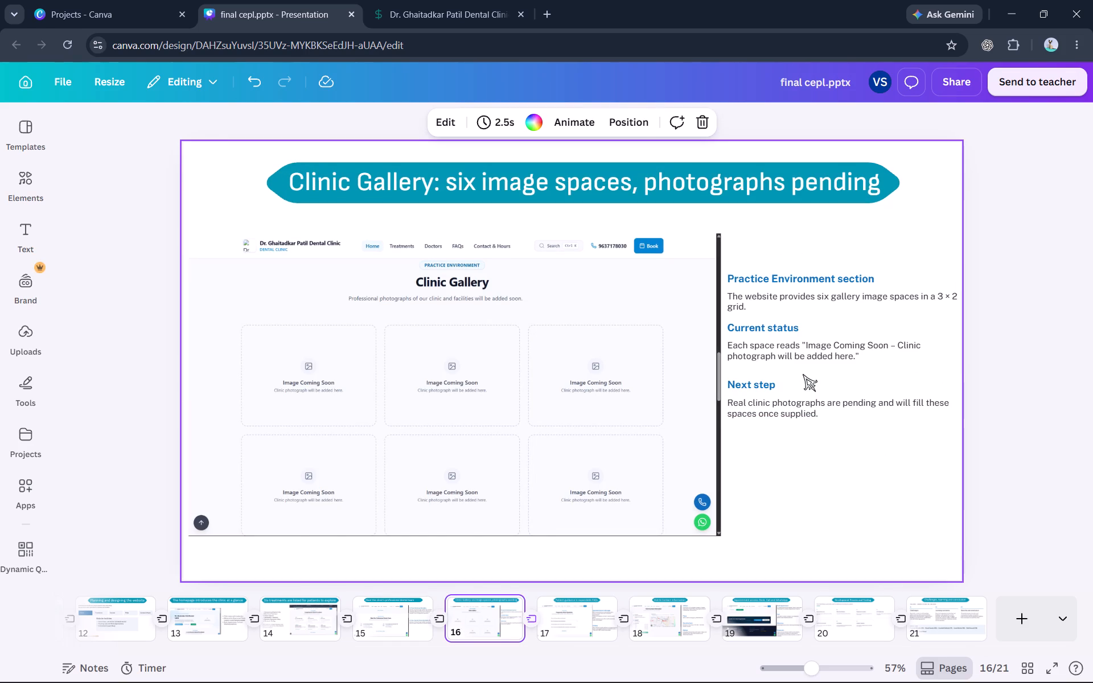
{"action": "left_click_drag", "start_coordinate": [798, 378], "coordinate": [739, 416]}
{"action": "key", "text": "BackSpace"}
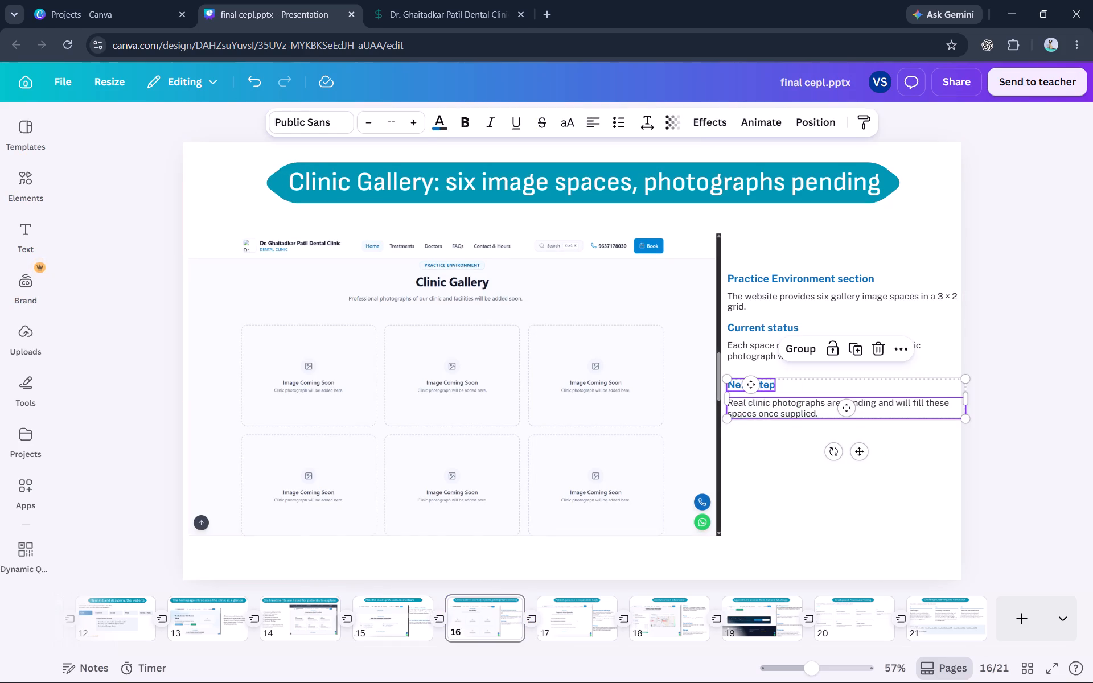
{"action": "left_click", "coordinate": [552, 619]}
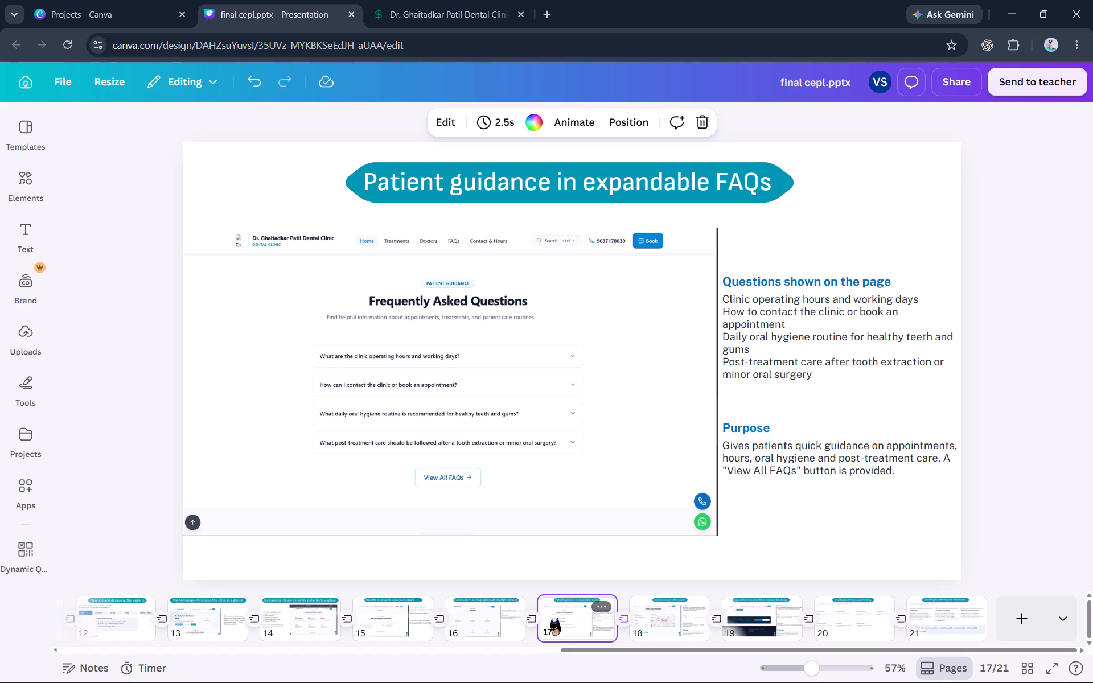
{"action": "left_click", "coordinate": [476, 613]}
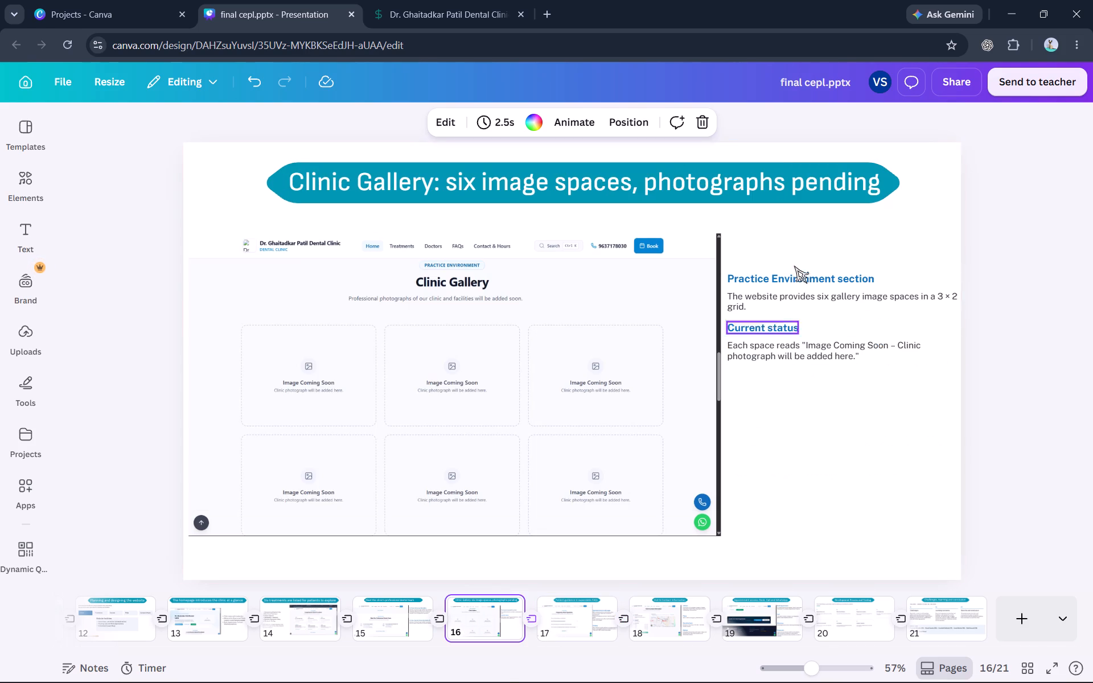
{"action": "left_click_drag", "start_coordinate": [786, 249], "coordinate": [754, 388]}
{"action": "key", "text": "BackSpace"}
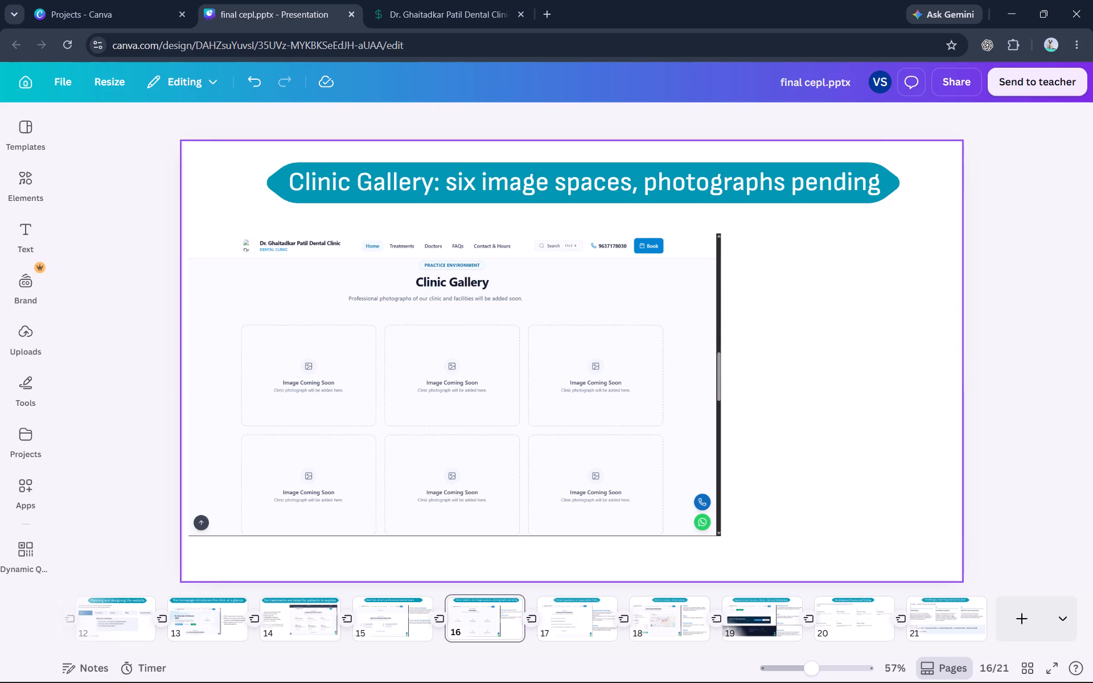
Move the Clinic Gallery screenshot on page 16 to the horizontal centre of the slide, beneath the title.
{"action": "left_click_drag", "start_coordinate": [545, 392], "coordinate": [659, 384]}
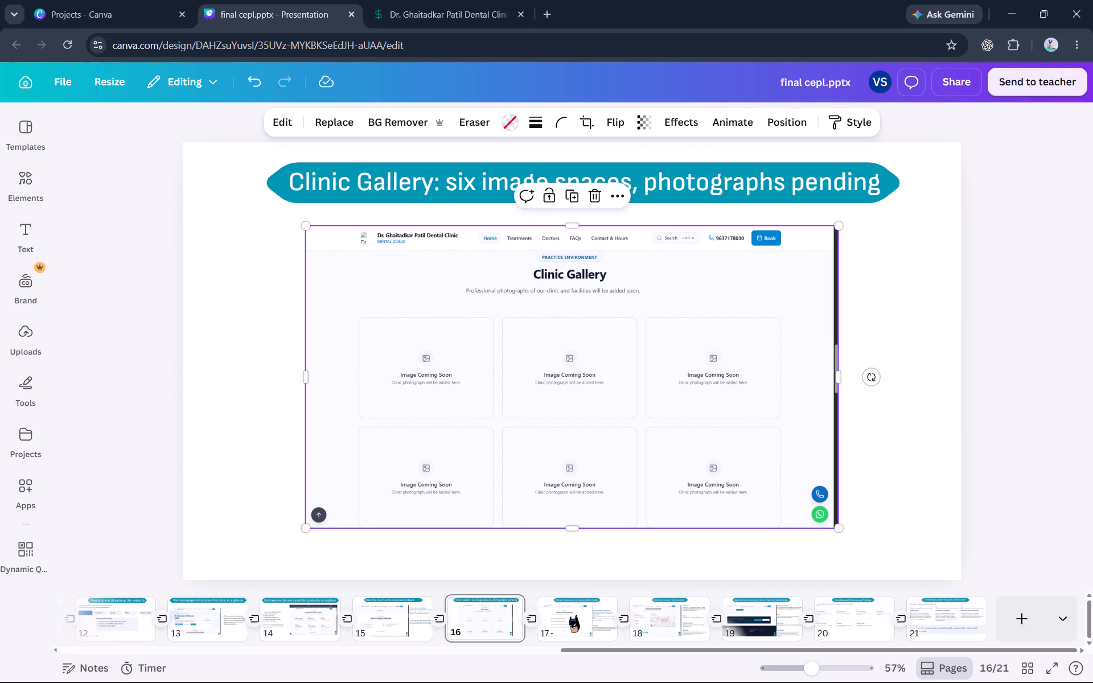
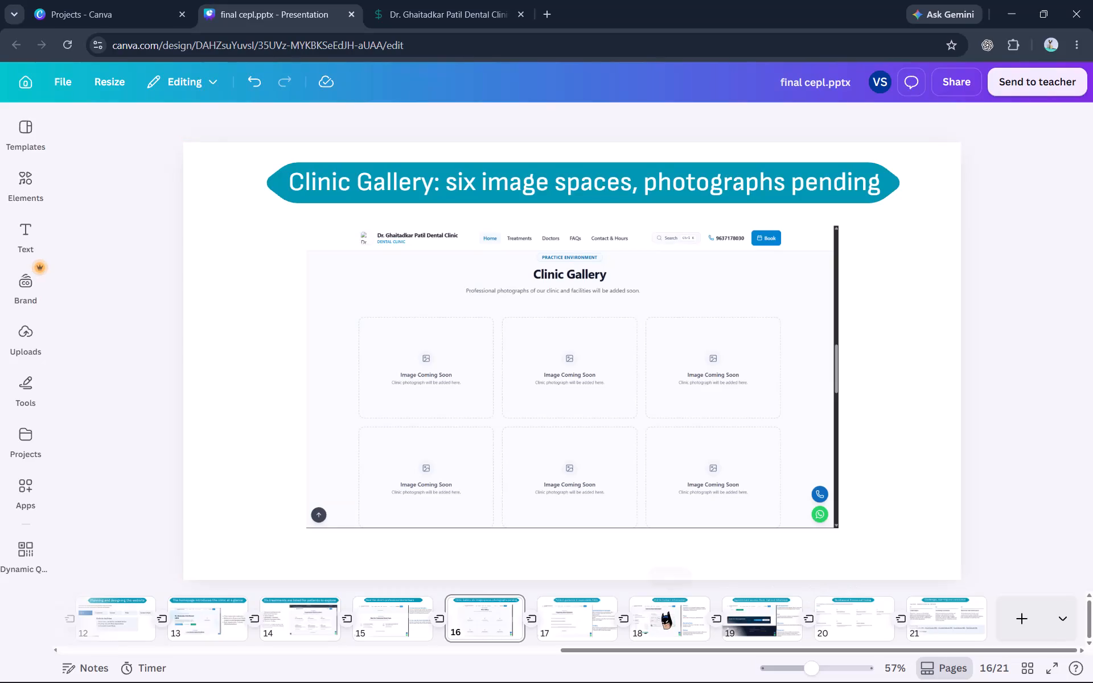
Go past the contact and FAQ slides and select the "Scope note" heading with its paragraph on the appointment access slide, page 19.
{"action": "left_click", "coordinate": [663, 612]}
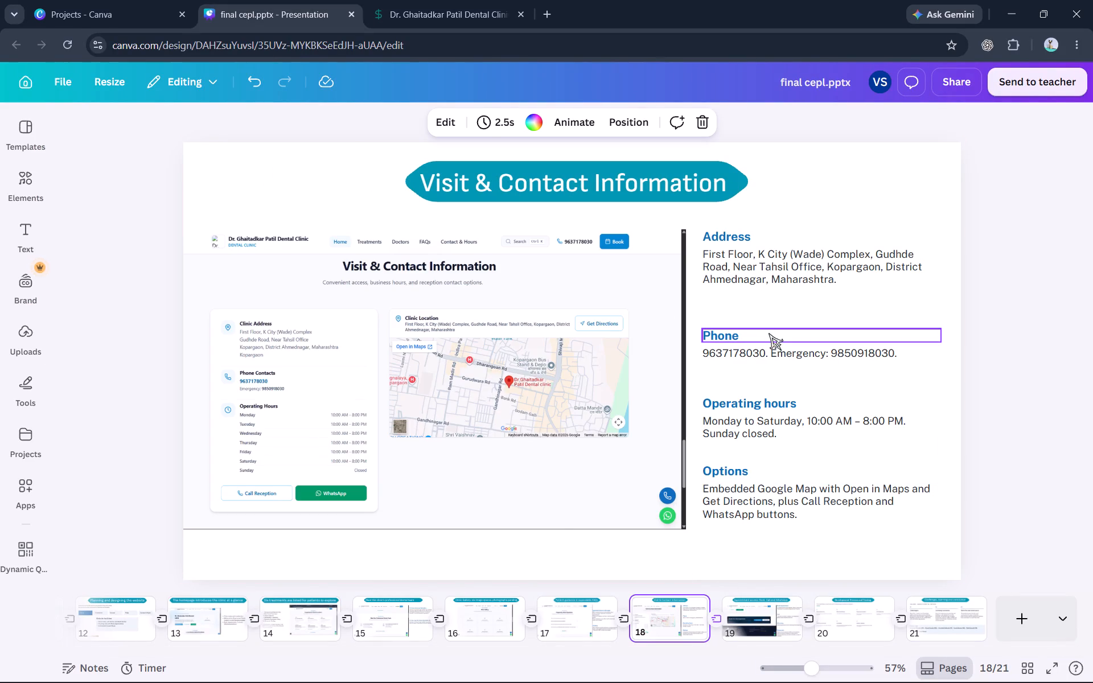
{"action": "left_click", "coordinate": [573, 615]}
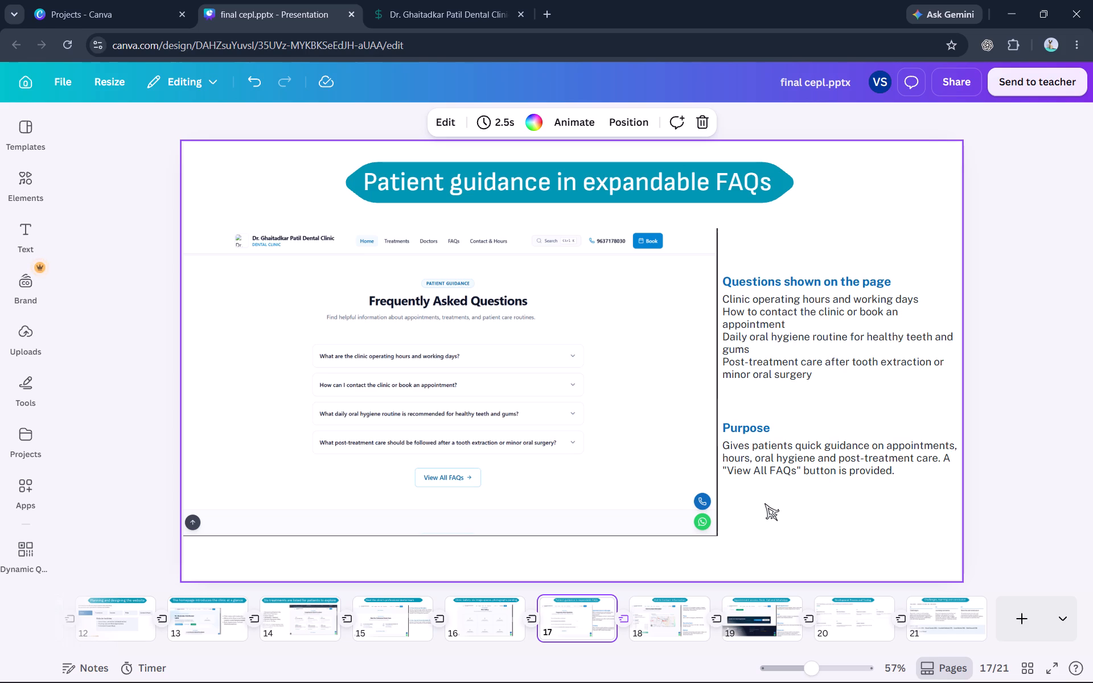
{"action": "left_click", "coordinate": [655, 616]}
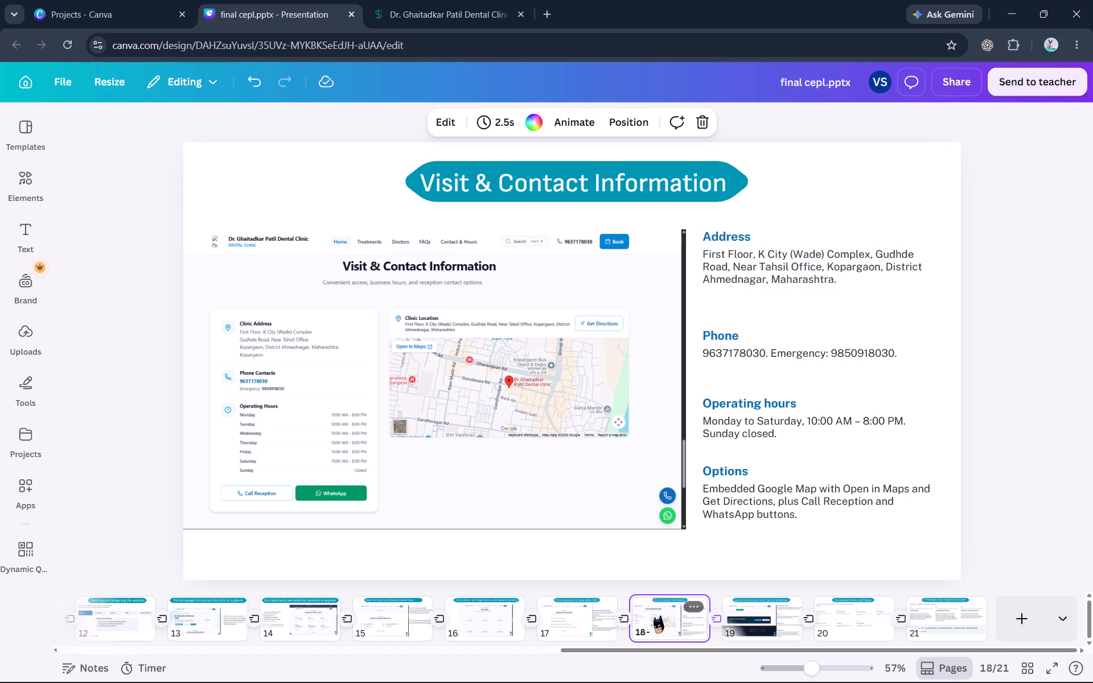
{"action": "left_click", "coordinate": [766, 611]}
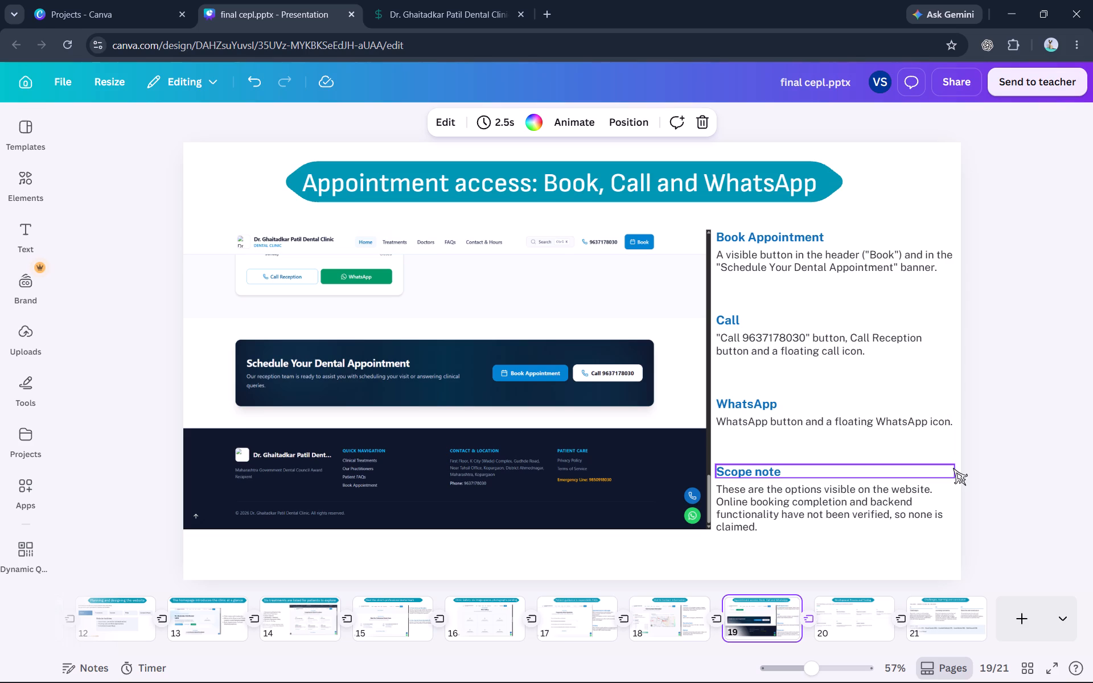
{"action": "left_click_drag", "start_coordinate": [768, 549], "coordinate": [751, 471]}
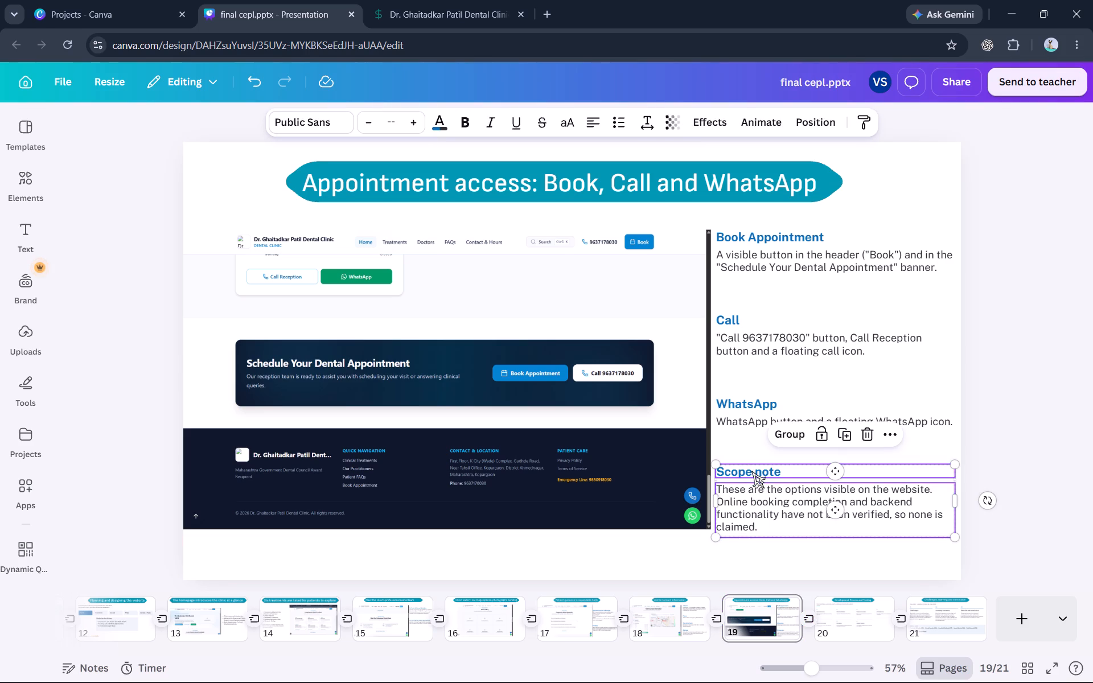
Delete the "Scope note" heading and its paragraph from the appointment access slide, page 19.
{"action": "key", "text": "BackSpace"}
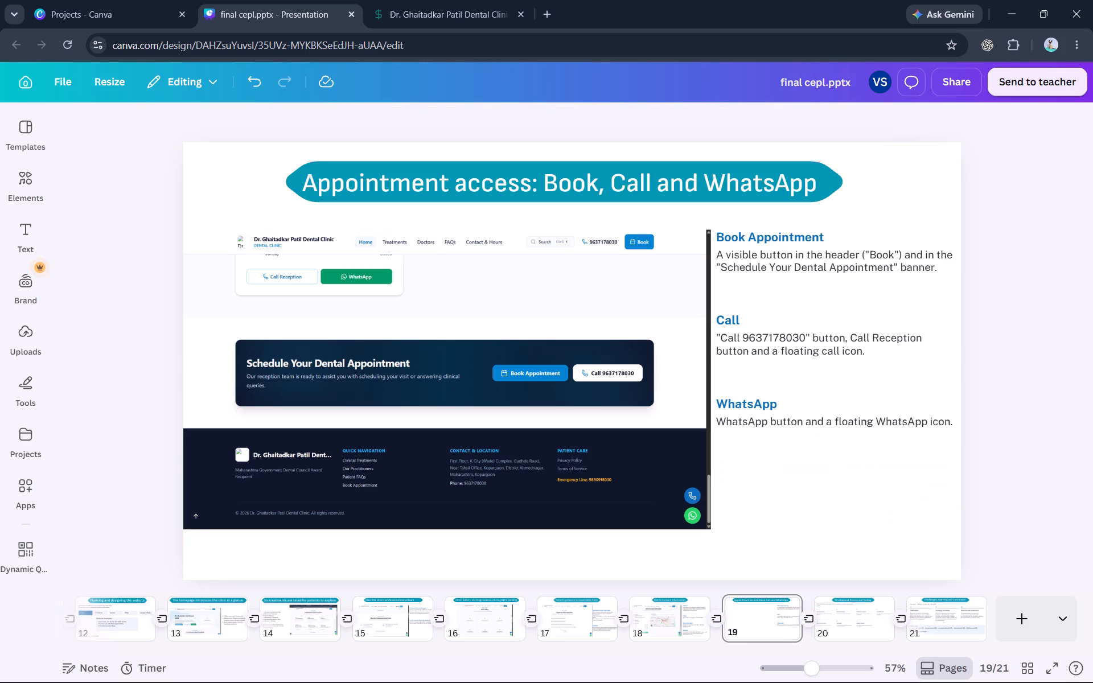
Check the closing slides, pages 20 and 21, and return to the title slide on page 1.
{"action": "left_click", "coordinate": [851, 621]}
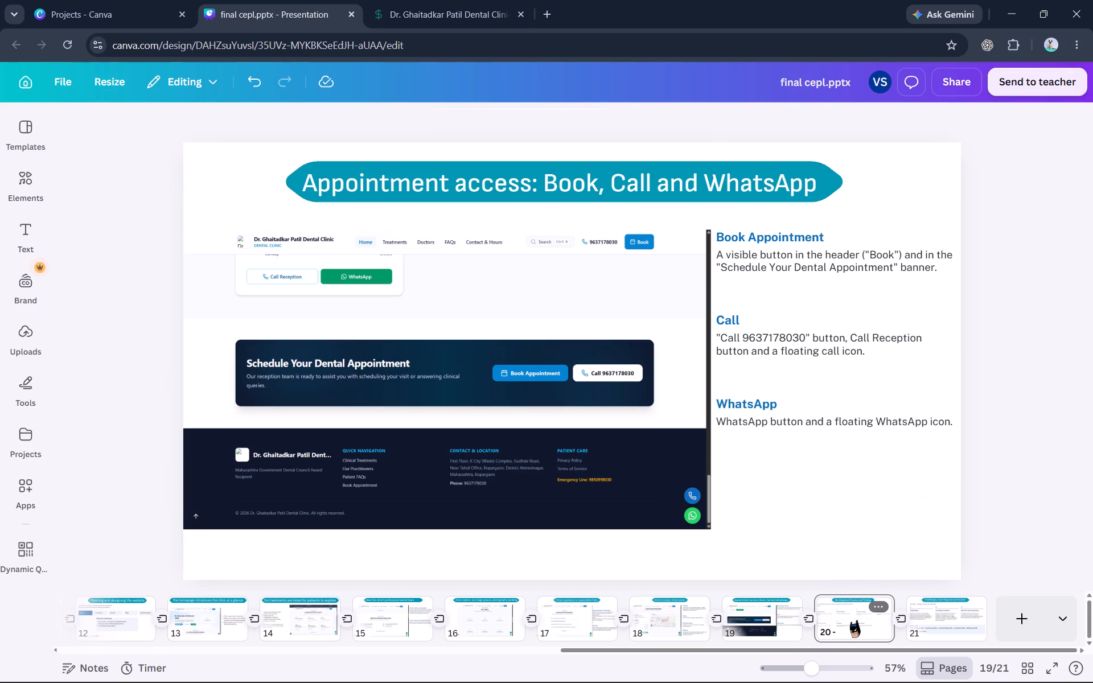
{"action": "left_click", "coordinate": [922, 620]}
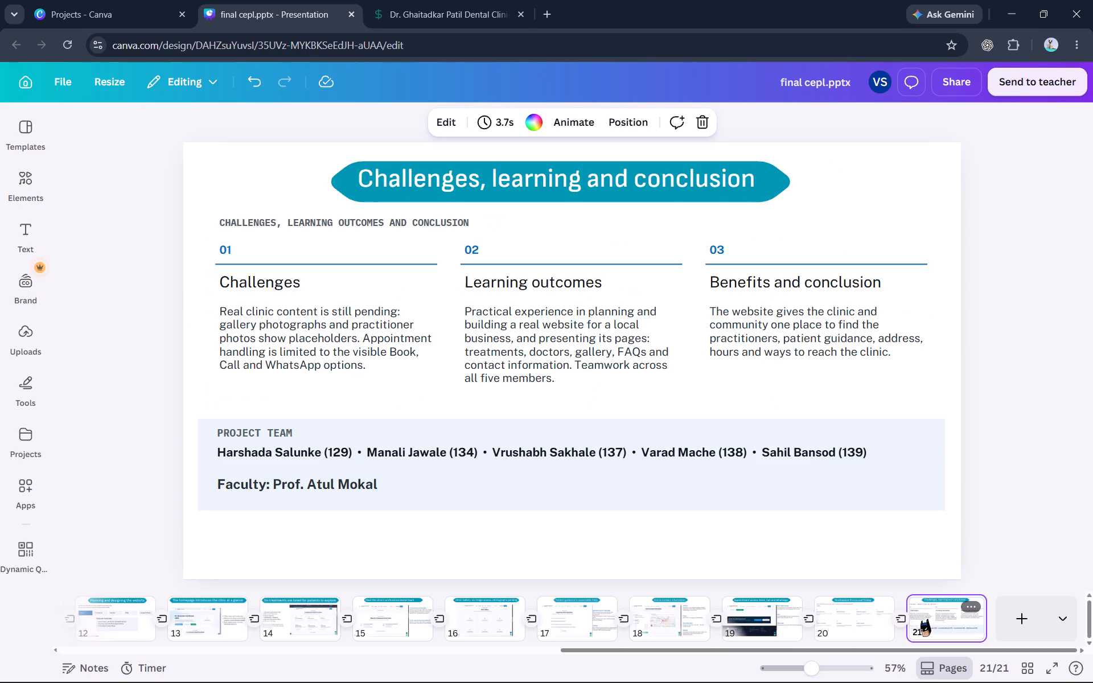
{"action": "scroll", "coordinate": [420, 598], "scroll_direction": "right", "scroll_amount": 20}
{"action": "scroll", "coordinate": [420, 598], "scroll_direction": "right", "scroll_amount": 2}
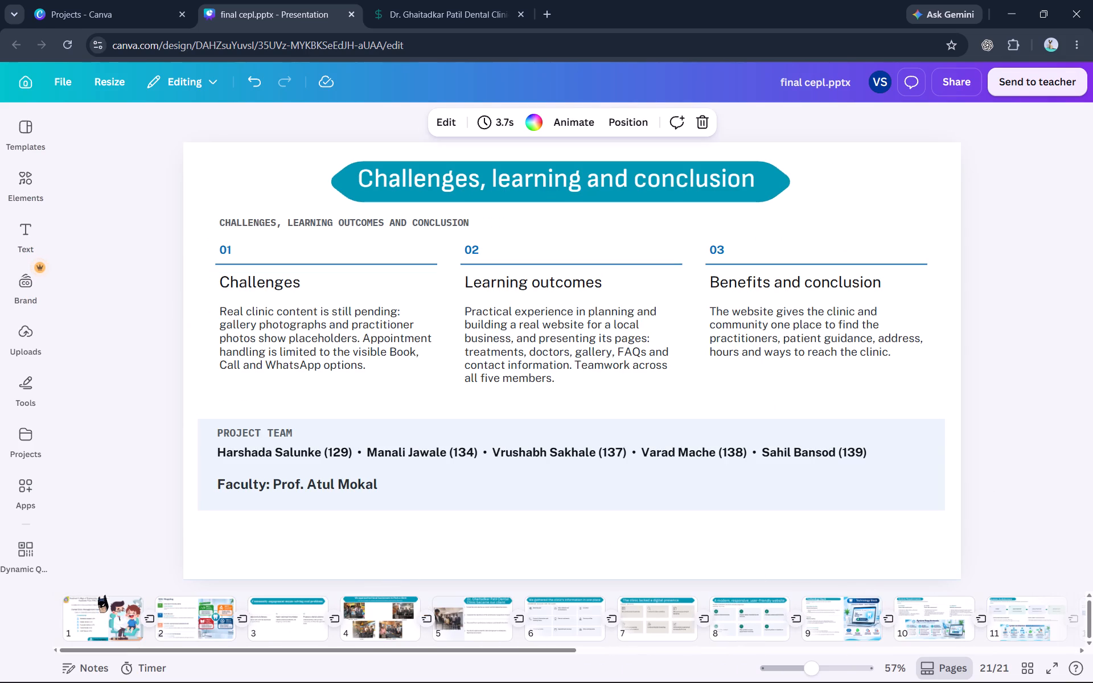
{"action": "left_click", "coordinate": [100, 619]}
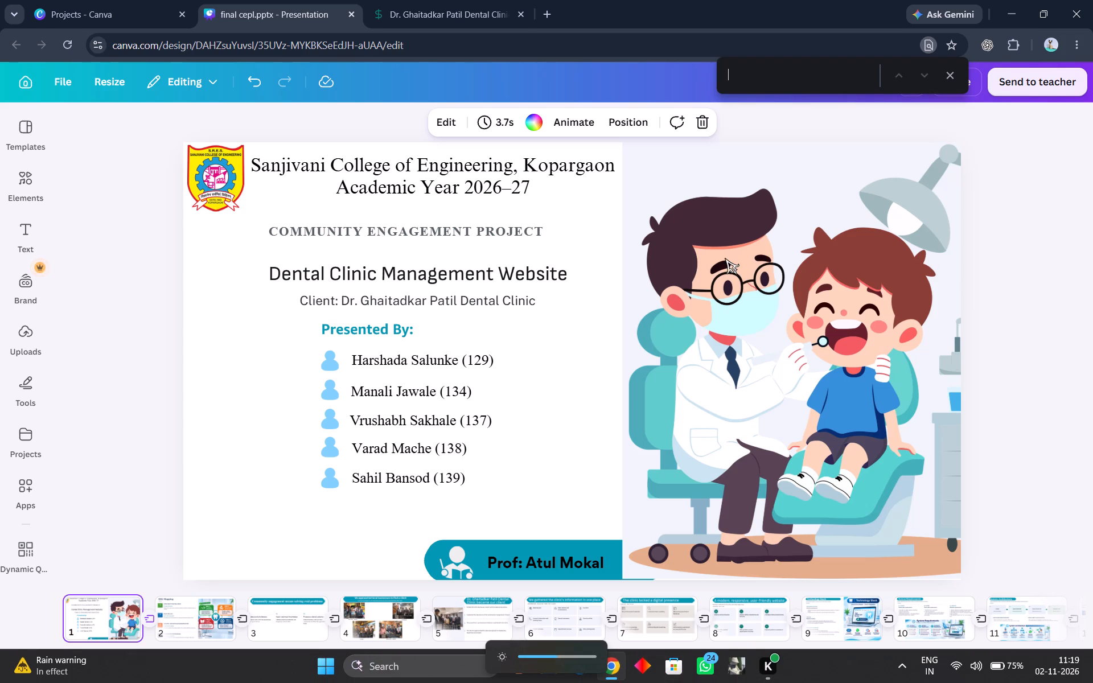
Search the web for "jio hotstar" in a new browser tab and open the JioHotstar site to browse its home page.
{"action": "left_click", "coordinate": [548, 17]}
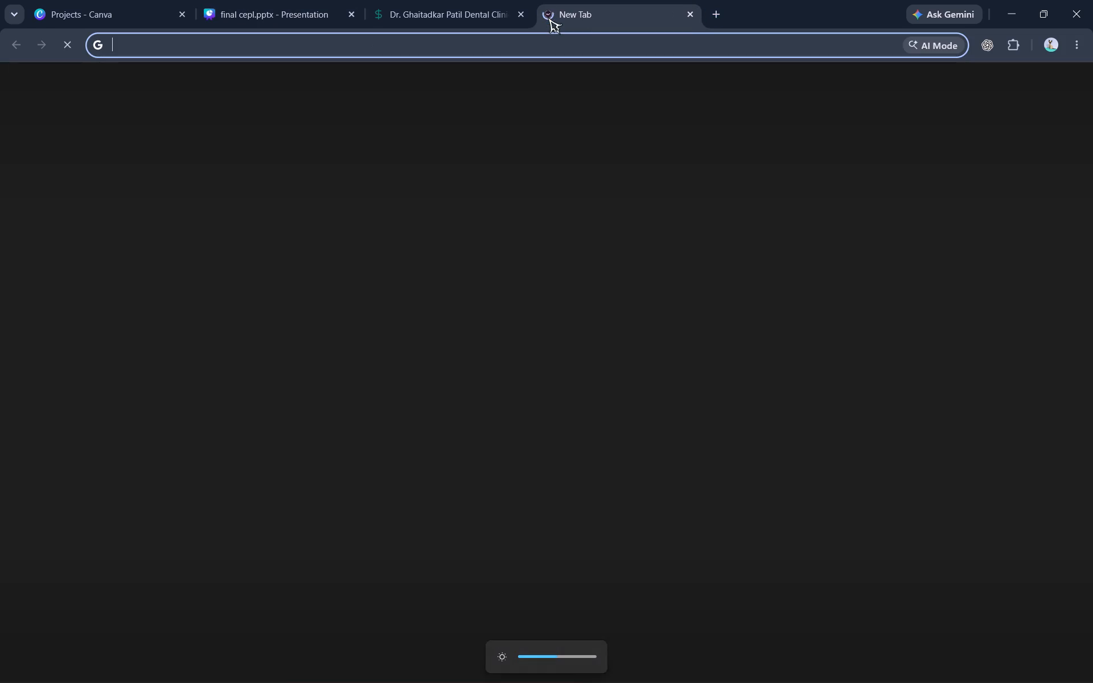
{"action": "type", "text": "jio"}
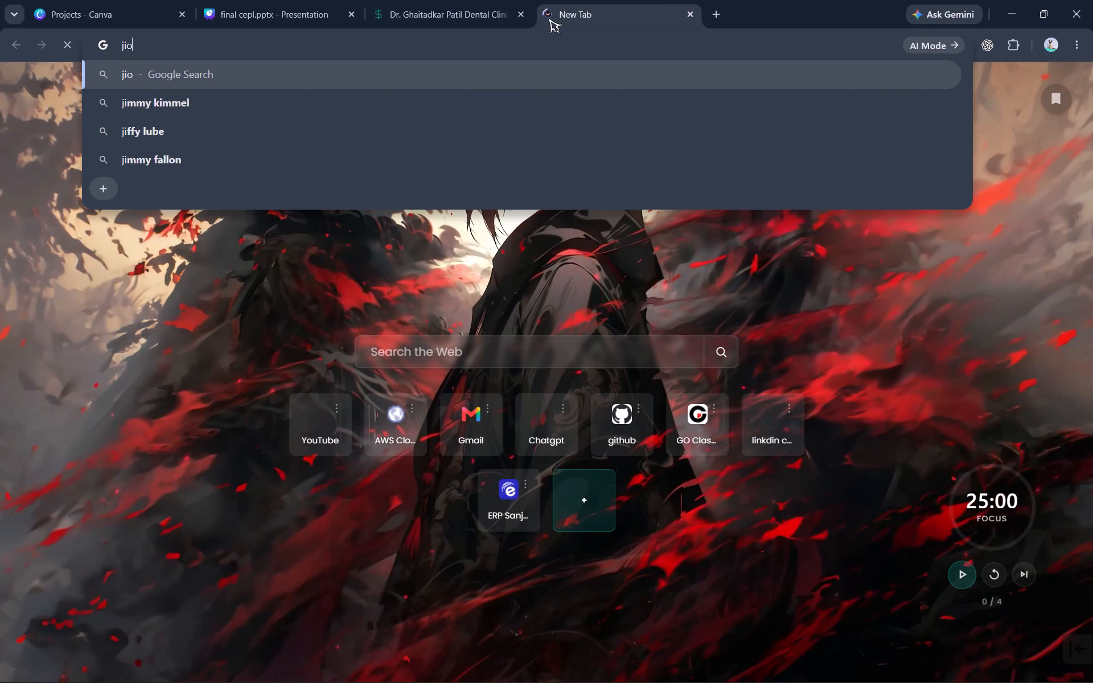
{"action": "key", "text": "space"}
{"action": "type", "text": "hotstar"}
{"action": "key", "text": "Return"}
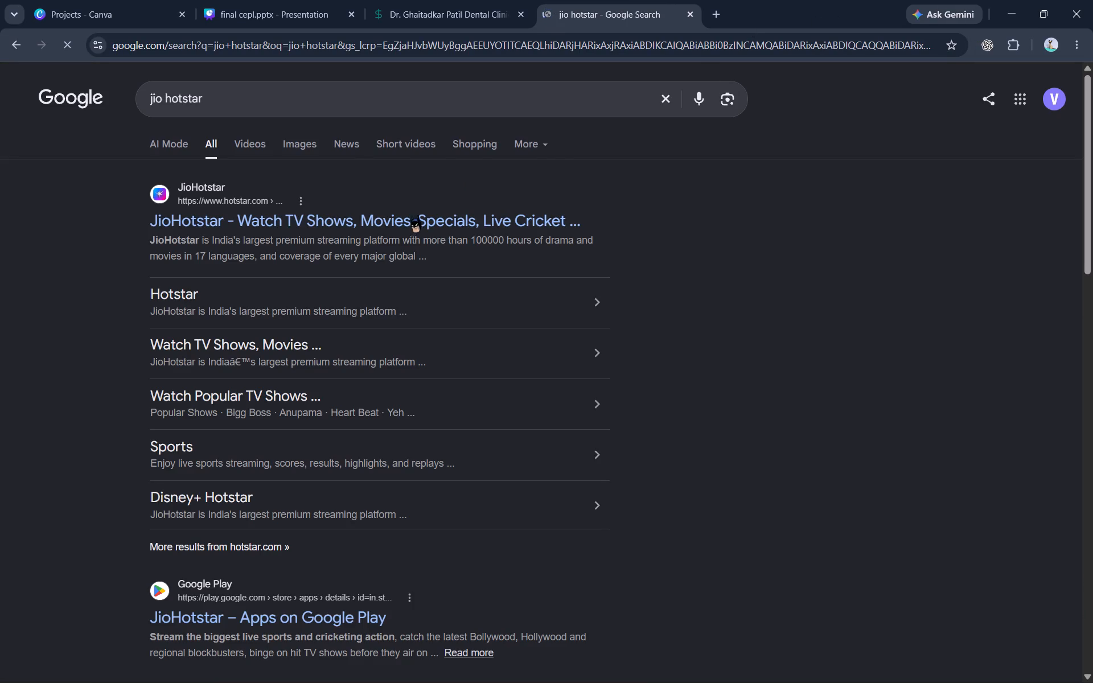
{"action": "left_click", "coordinate": [374, 228]}
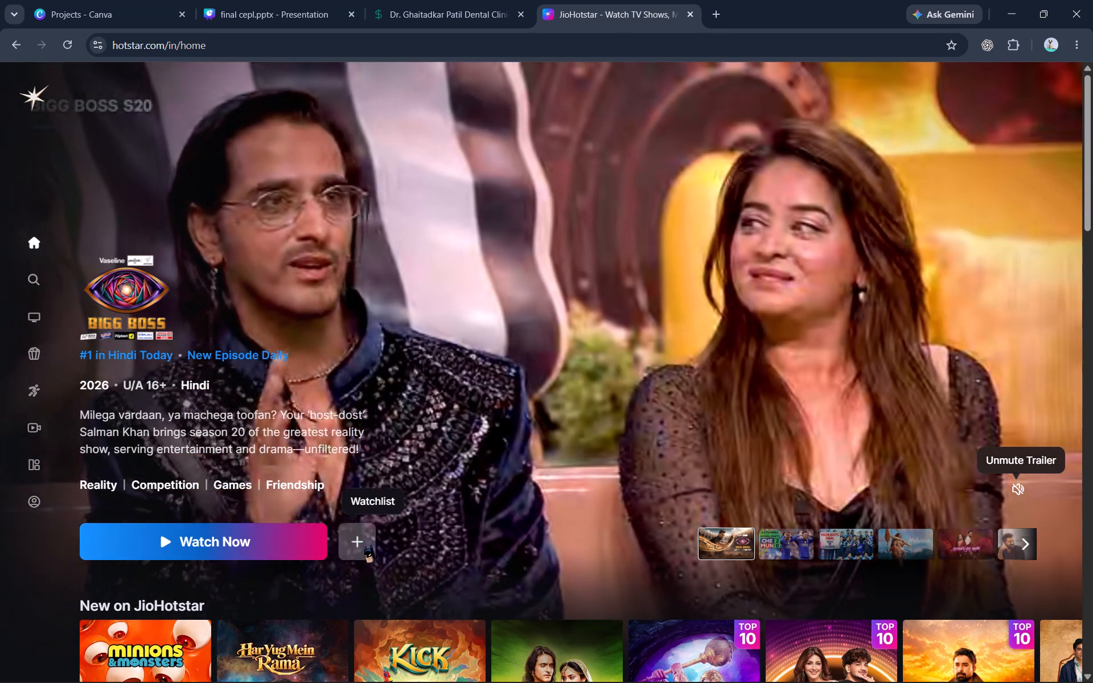
{"action": "scroll", "coordinate": [513, 646], "scroll_direction": "down", "scroll_amount": 8}
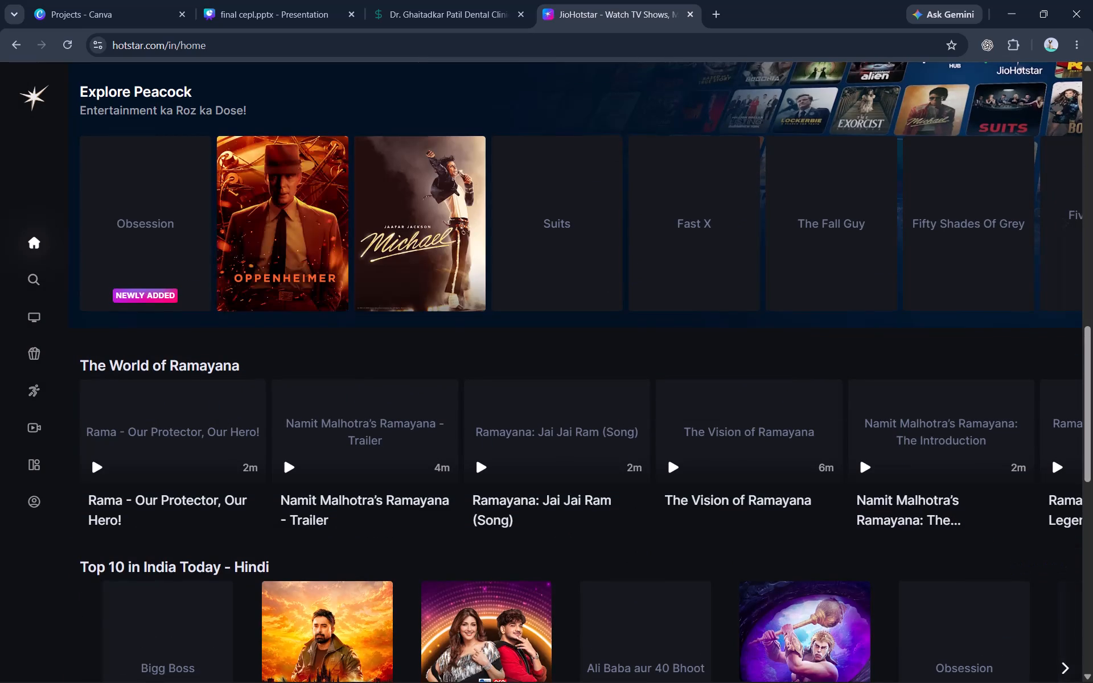
Connect the computer over Bluetooth to the Nirvana Ion headset from its list of already paired devices.
{"action": "left_click", "coordinate": [962, 671]}
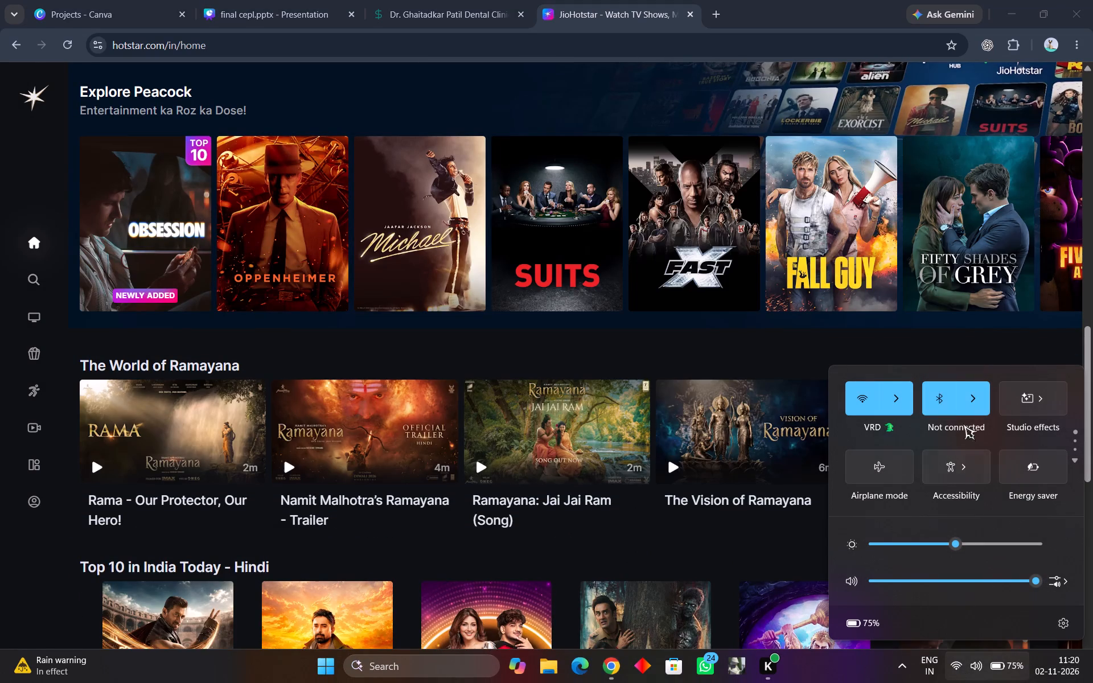
{"action": "left_click", "coordinate": [969, 396]}
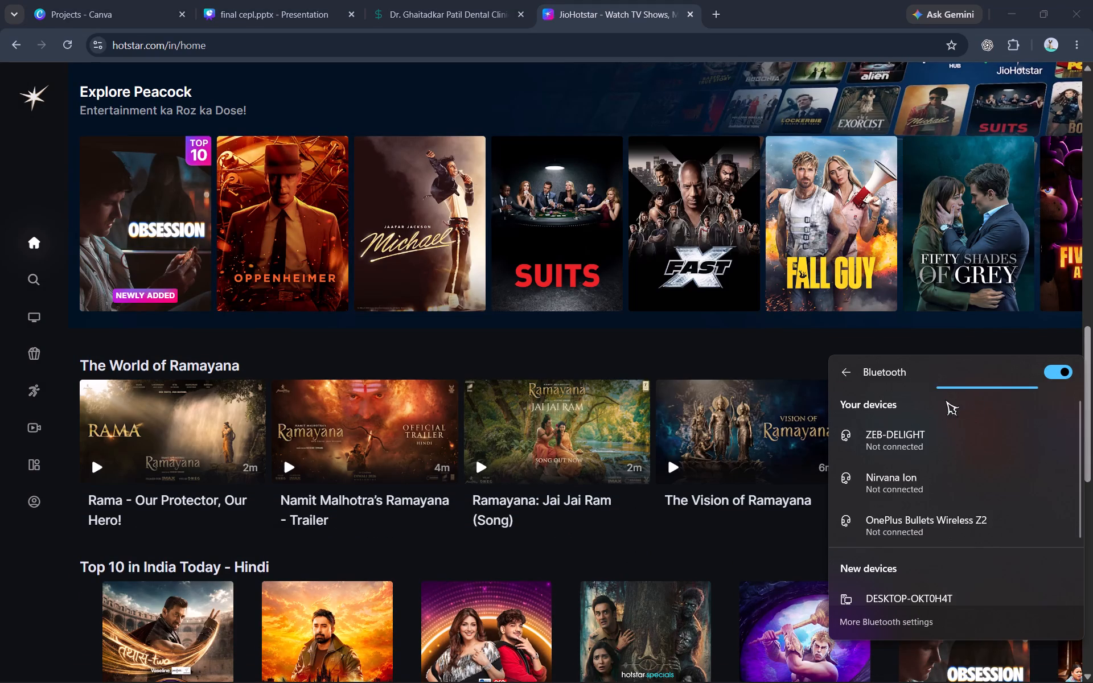
{"action": "left_click", "coordinate": [931, 476]}
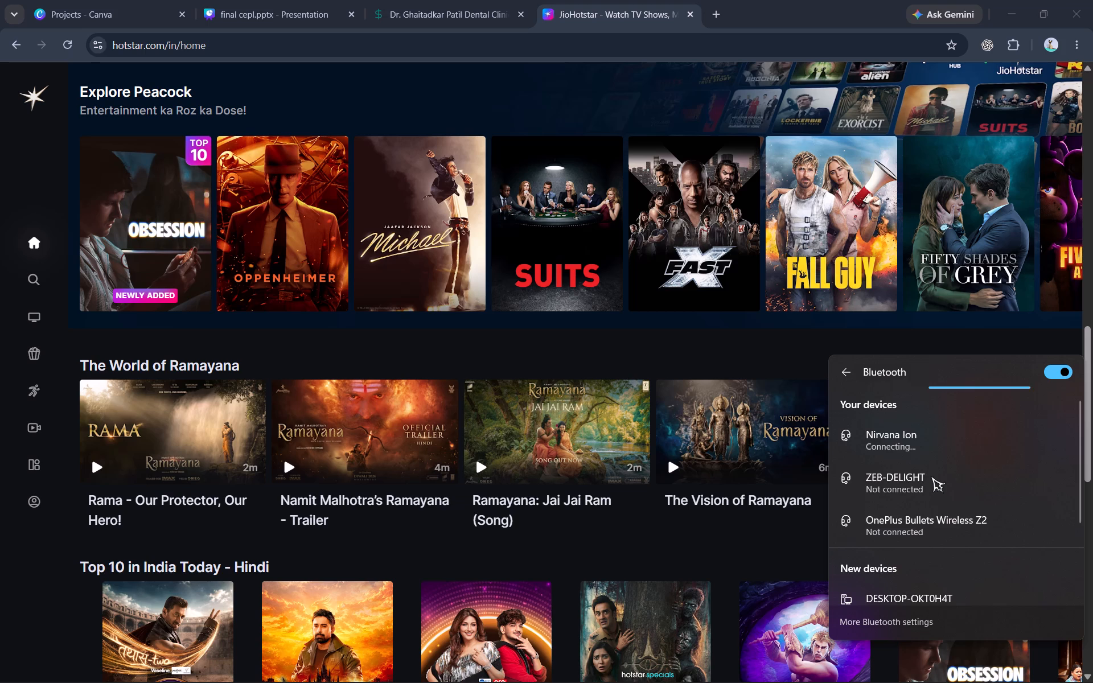
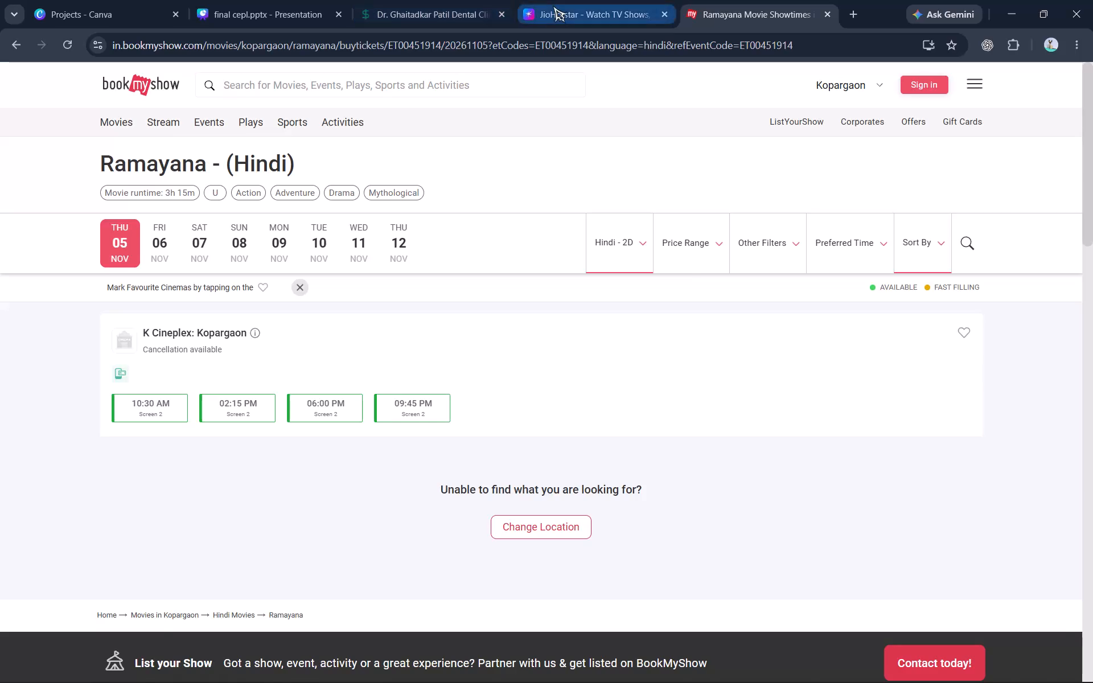
Close the BookMyShow and JioHotstar browser tabs and return to the "final cepl.pptx" presentation.
{"action": "left_click", "coordinate": [553, 6]}
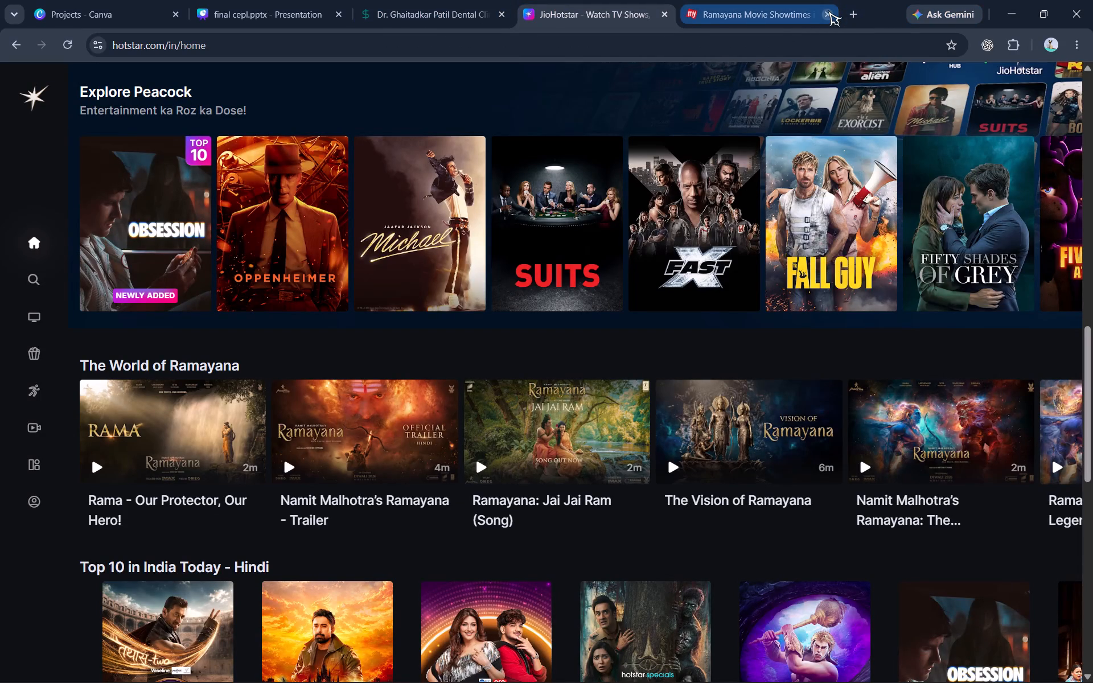
{"action": "left_click", "coordinate": [828, 10]}
{"action": "left_click", "coordinate": [689, 11]}
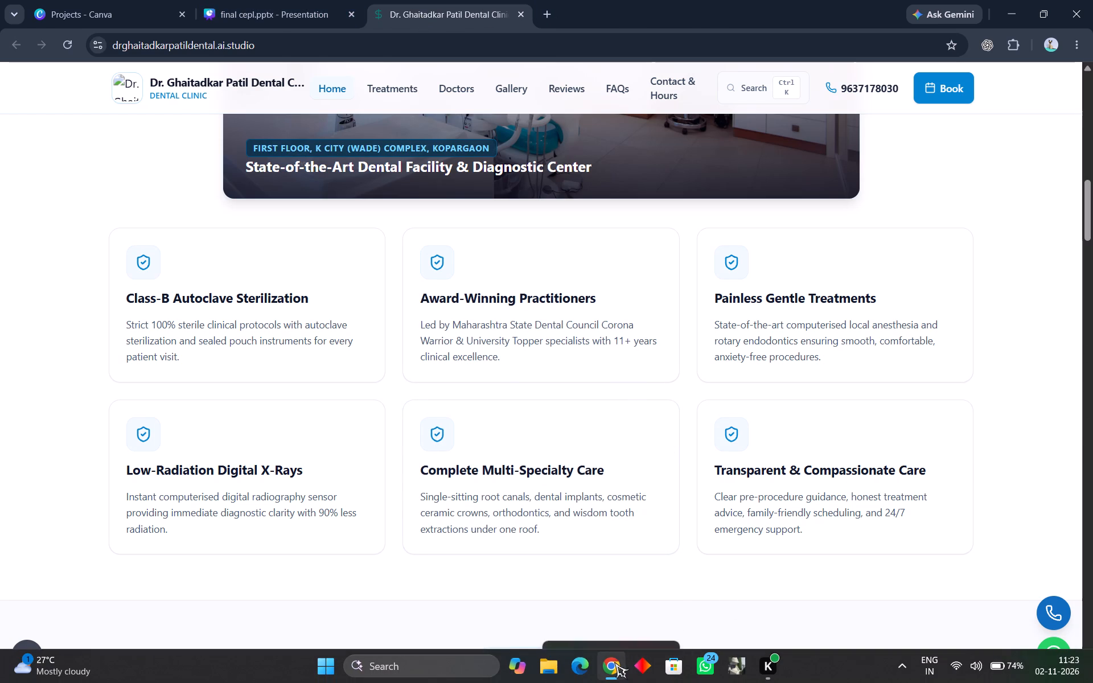
{"action": "left_click", "coordinate": [251, 20]}
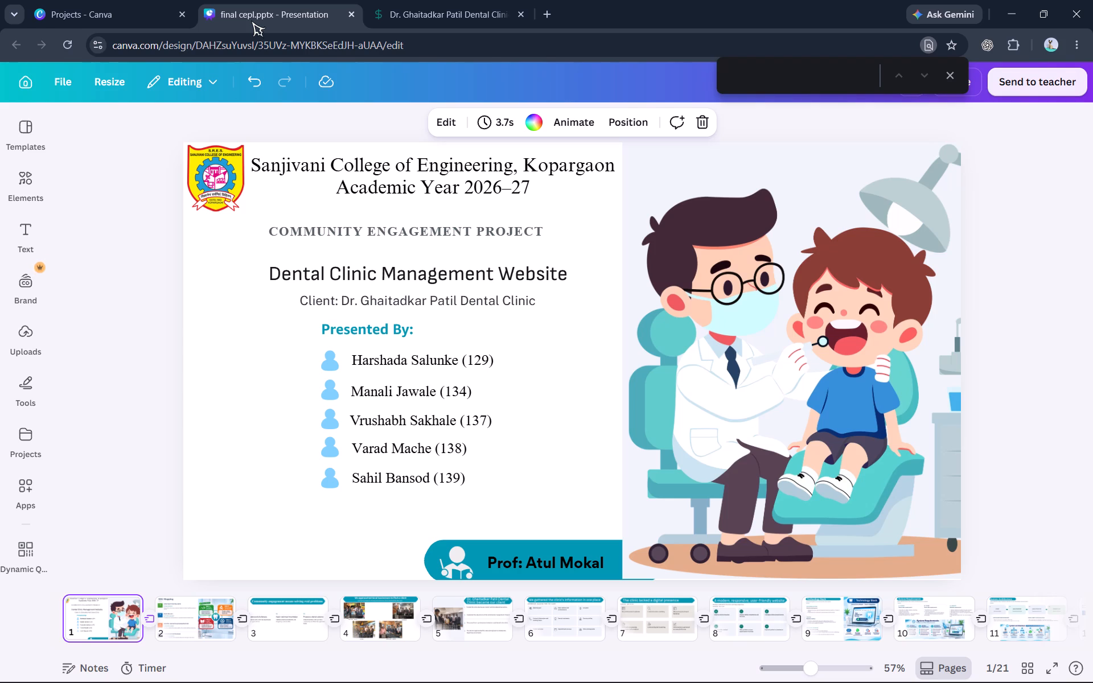
Go through pages 2 and 3 to the local businesses slide, page 4, and nudge the Foodhub photo slightly up towards the heading banner.
{"action": "left_click", "coordinate": [568, 409]}
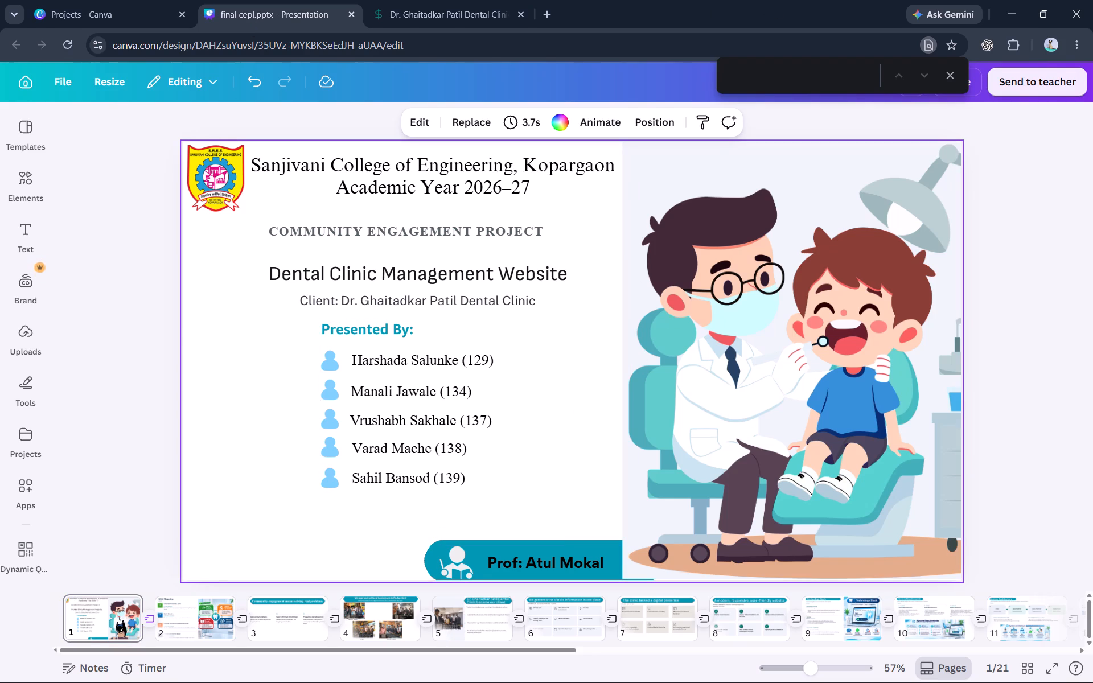
{"action": "left_click", "coordinate": [178, 625]}
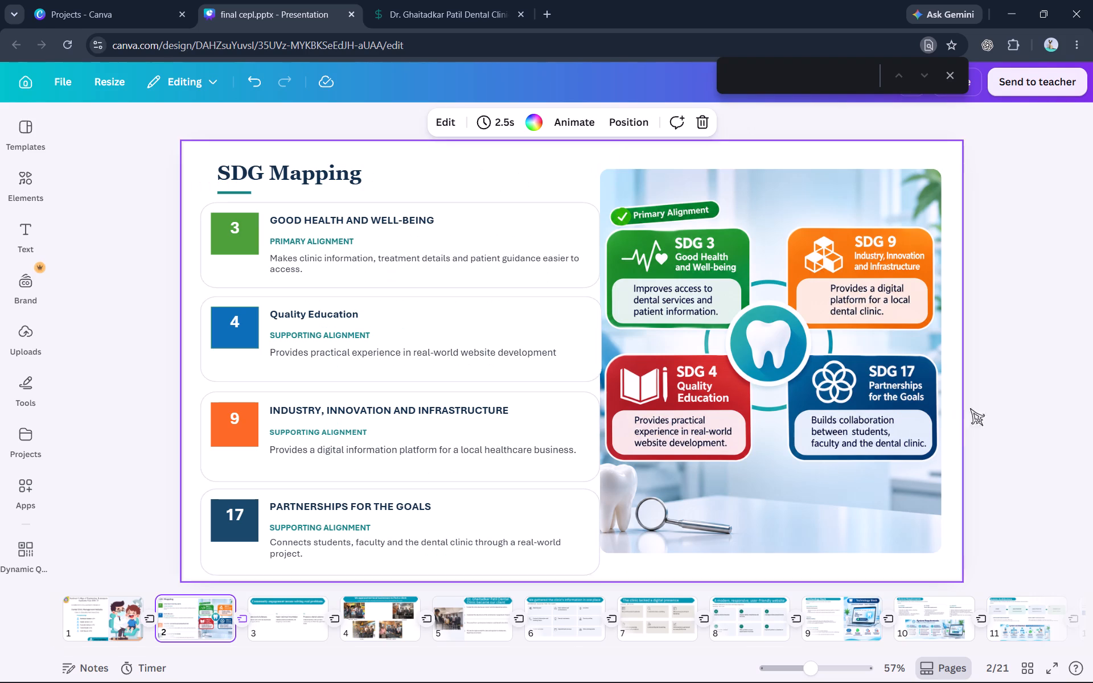
{"action": "left_click", "coordinate": [991, 405]}
{"action": "key", "text": "Right"}
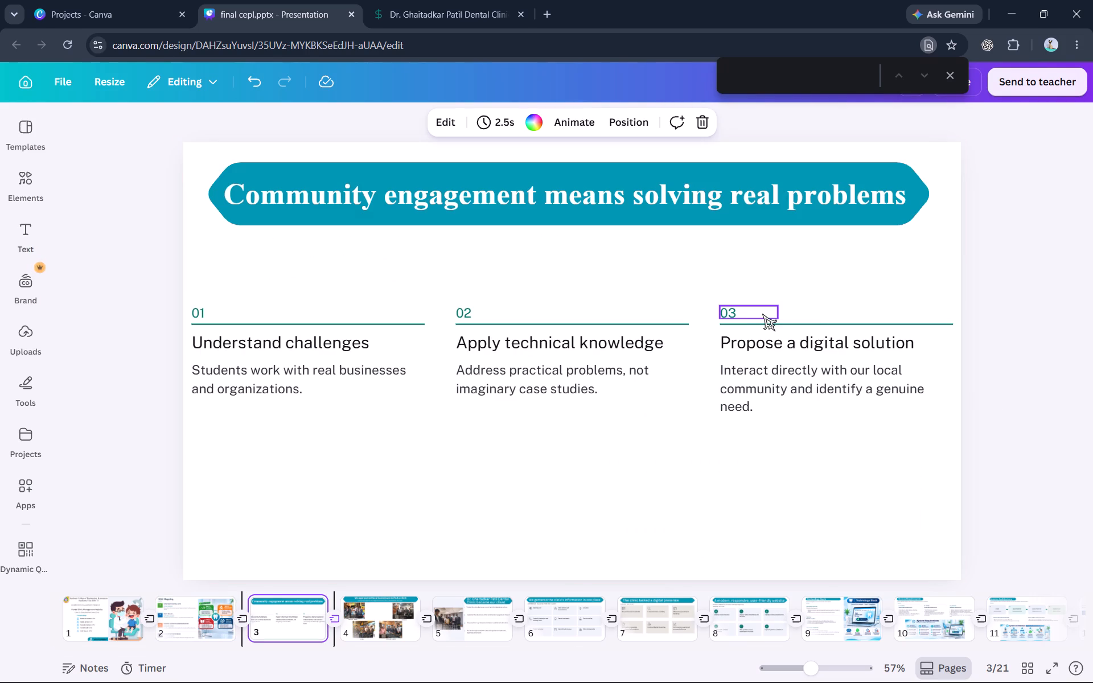
{"action": "left_click", "coordinate": [724, 463]}
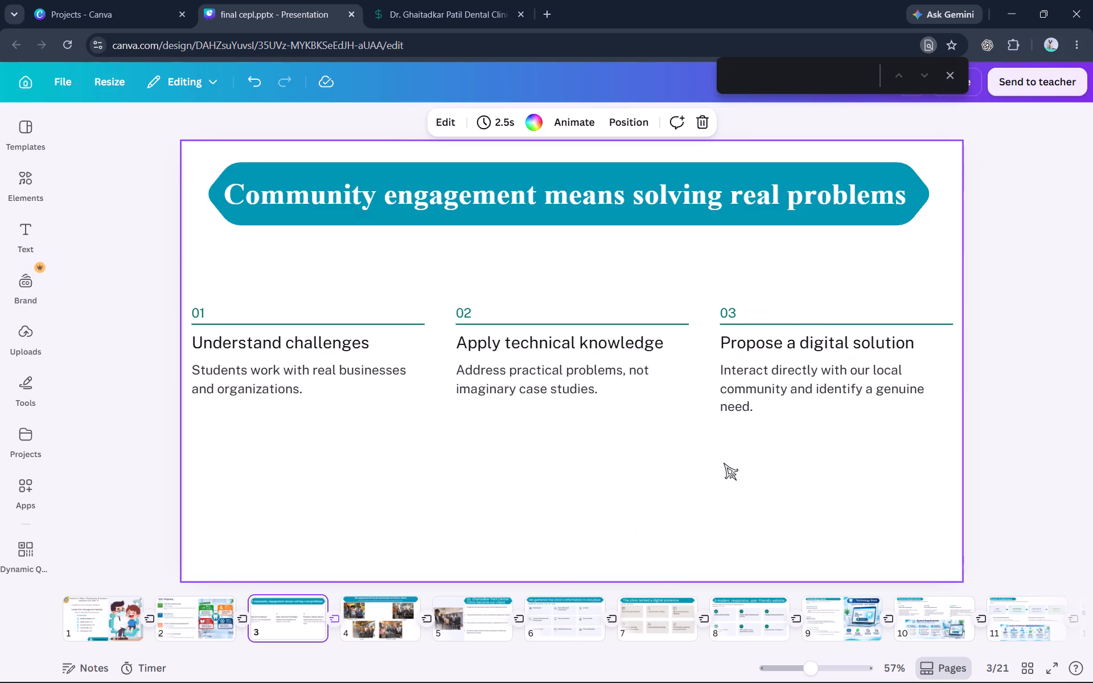
{"action": "left_click", "coordinate": [1006, 438]}
{"action": "key", "text": "Right"}
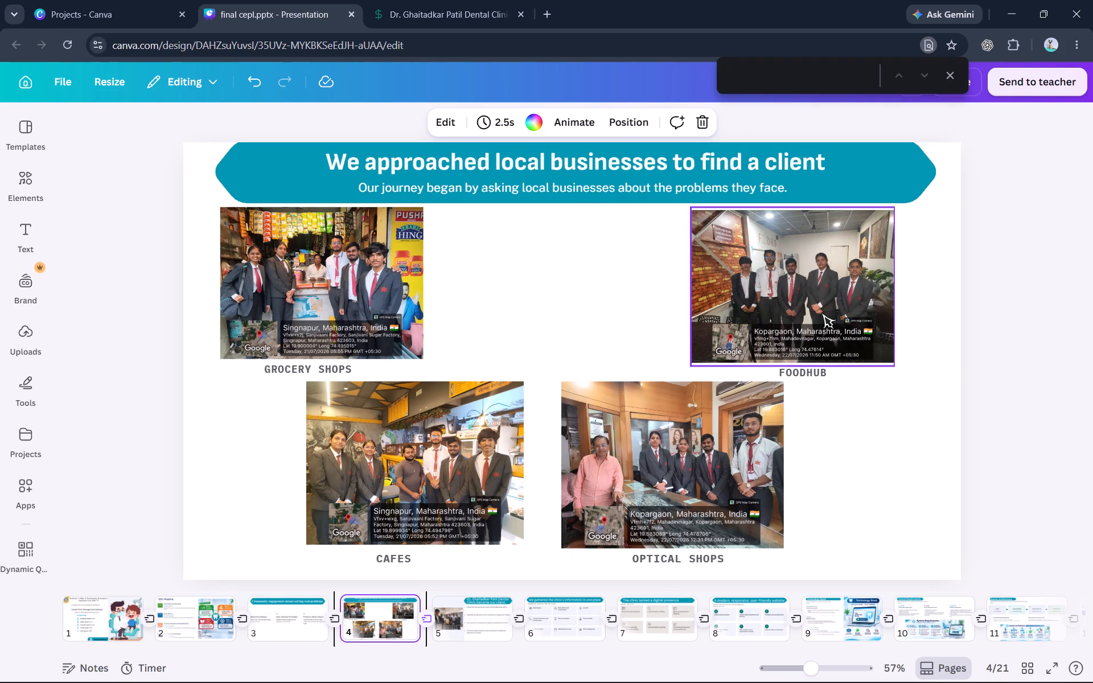
{"action": "left_click_drag", "start_coordinate": [821, 312], "coordinate": [824, 311]}
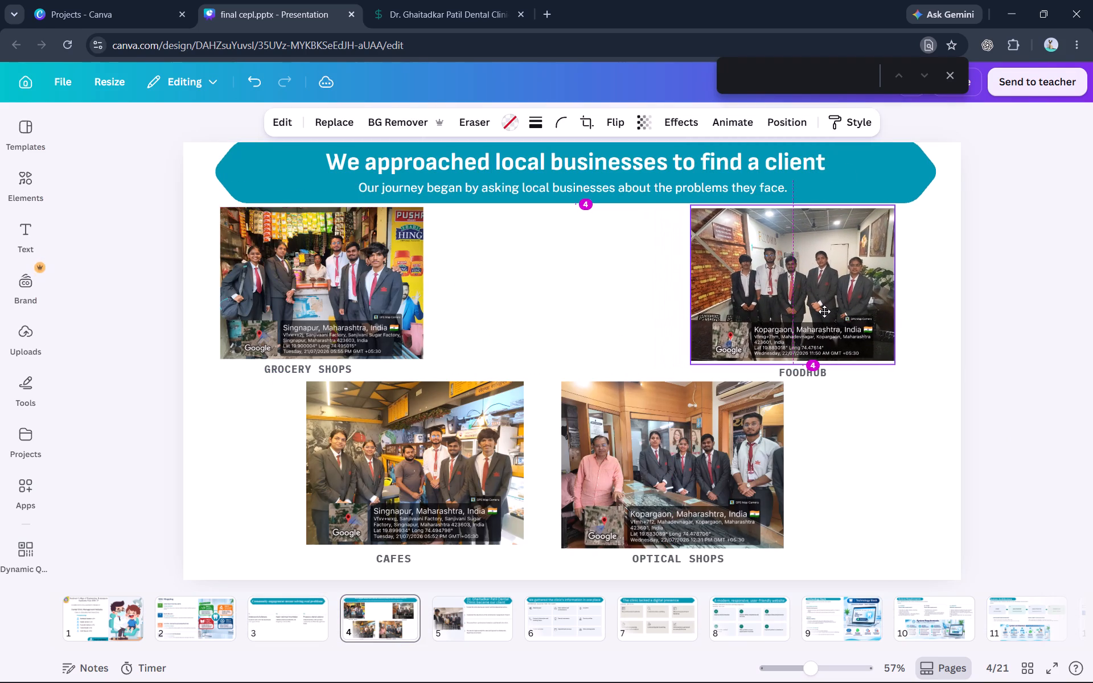
{"action": "left_click_drag", "start_coordinate": [824, 311], "coordinate": [818, 311]}
{"action": "left_click_drag", "start_coordinate": [818, 311], "coordinate": [820, 310]}
{"action": "left_click_drag", "start_coordinate": [820, 310], "coordinate": [820, 308]}
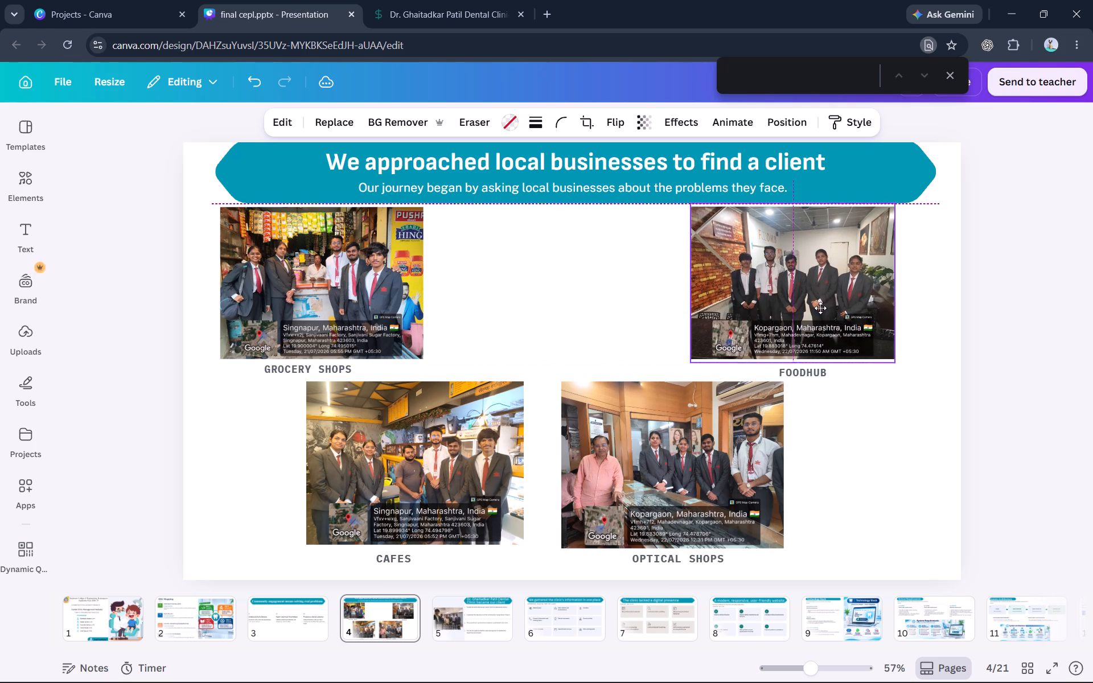
{"action": "left_click_drag", "start_coordinate": [820, 308], "coordinate": [820, 307]}
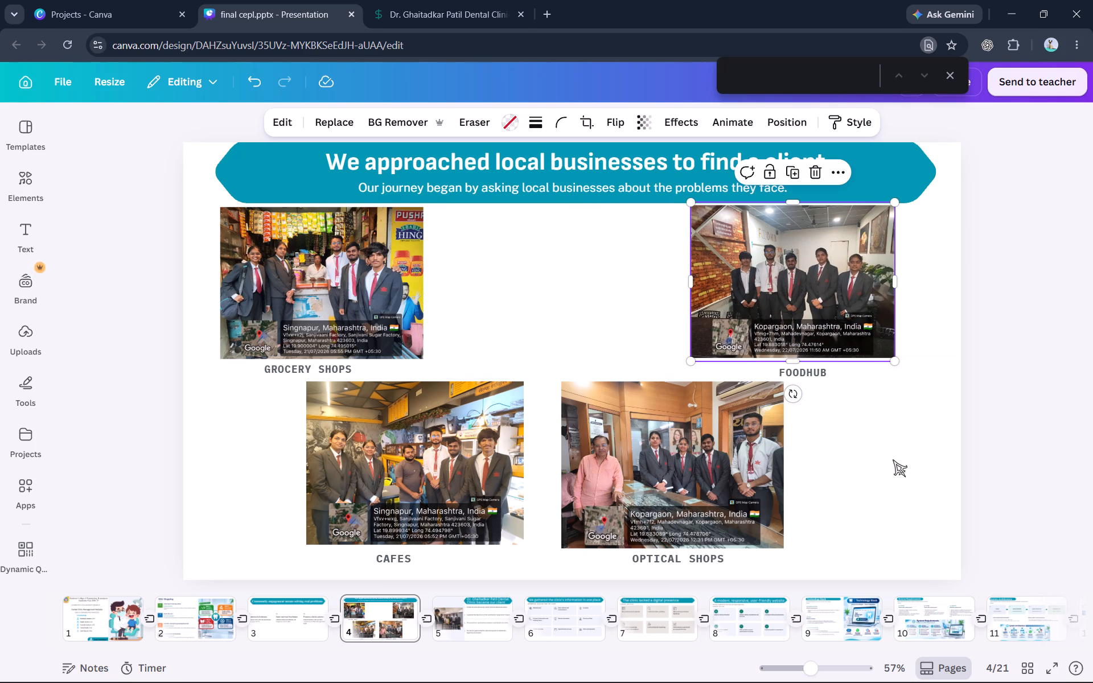
{"action": "left_click", "coordinate": [904, 491]}
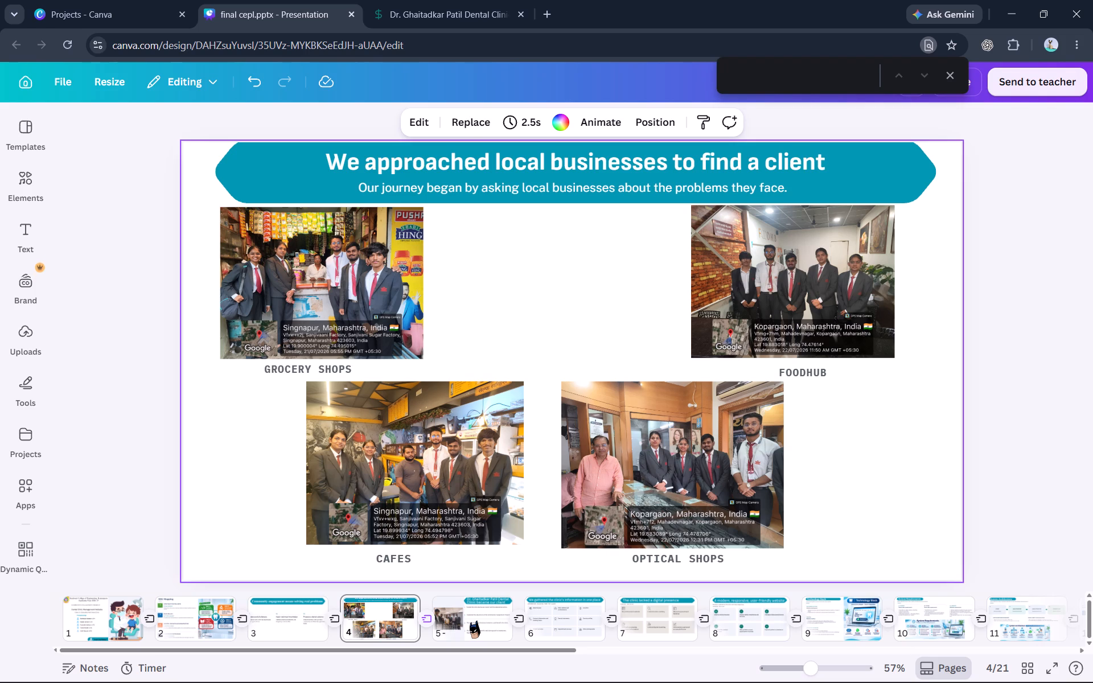
Check the slide about the dental clinic becoming the client, page 5, and go back to page 4.
{"action": "left_click", "coordinate": [471, 622]}
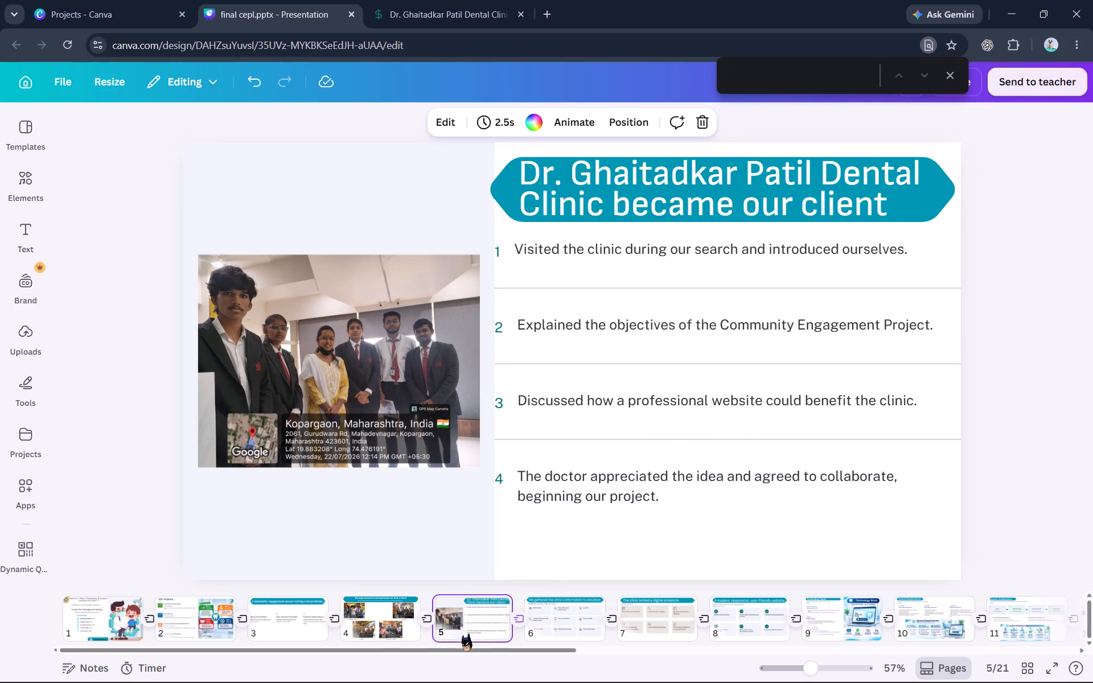
{"action": "left_click", "coordinate": [380, 618]}
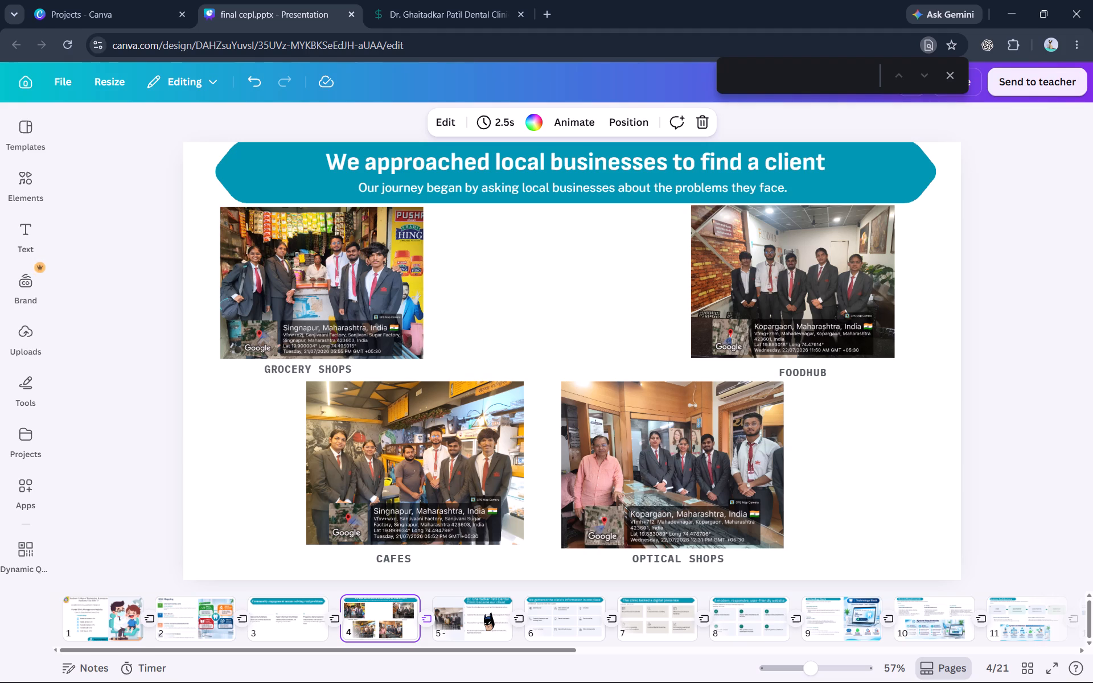
Review pages 5 through 8 of the presentation, and go to the closing slide on challenges, learning and conclusion, page 21.
{"action": "left_click", "coordinate": [485, 614]}
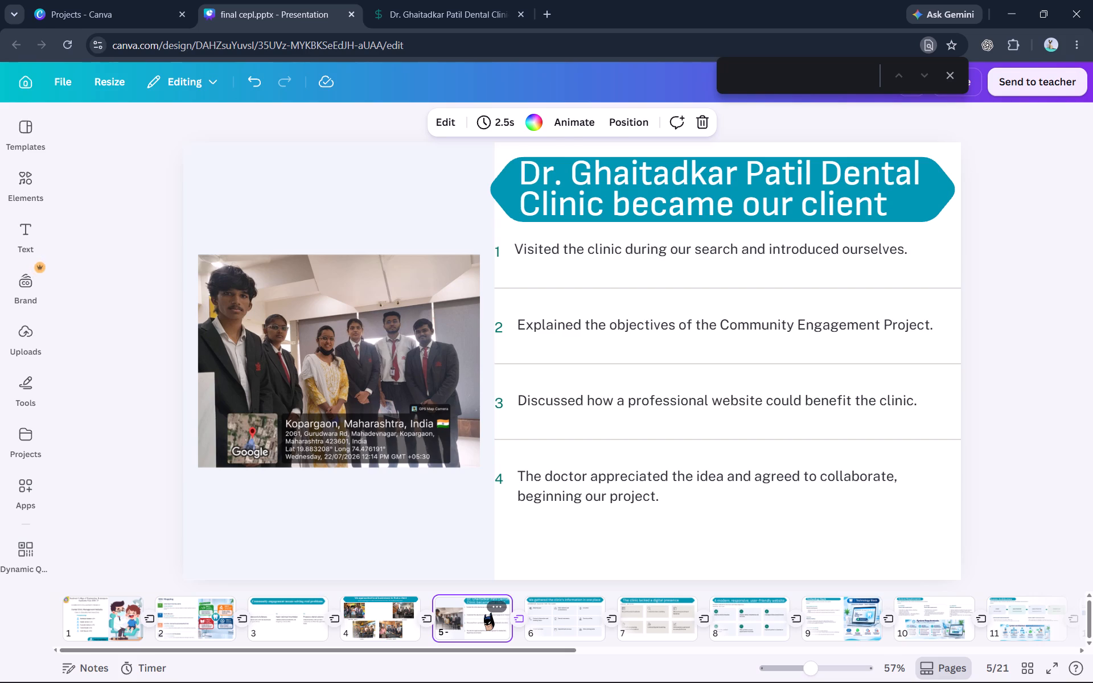
{"action": "left_click", "coordinate": [575, 623]}
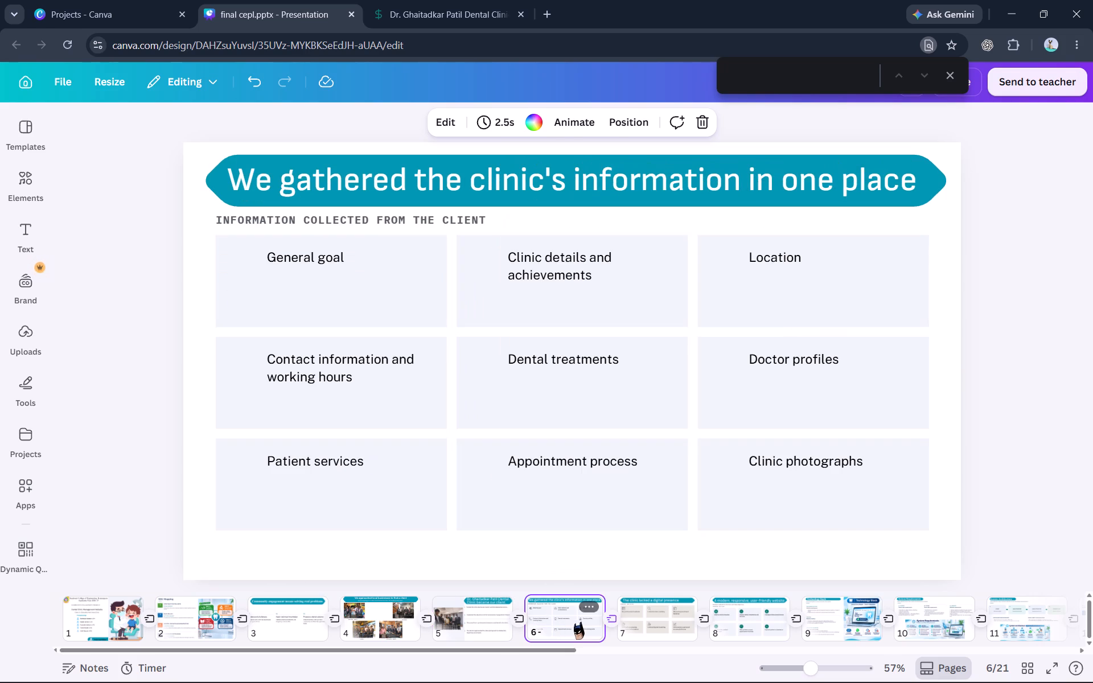
{"action": "left_click", "coordinate": [650, 626]}
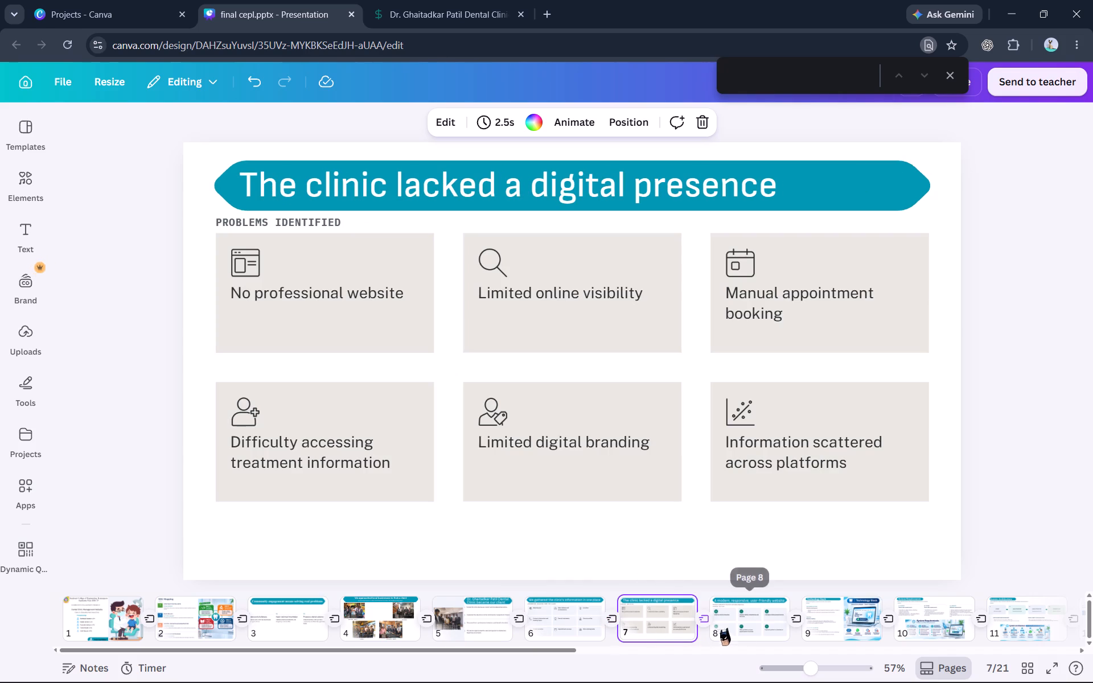
{"action": "left_click", "coordinate": [741, 626]}
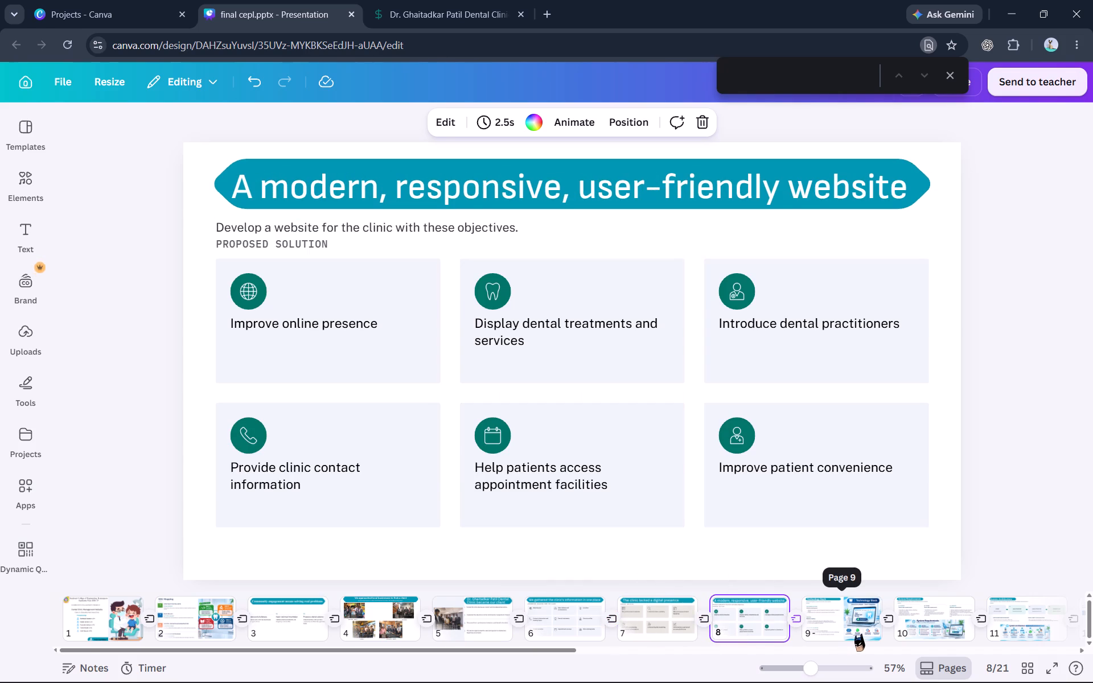
{"action": "scroll", "coordinate": [856, 635], "scroll_direction": "left", "scroll_amount": 10}
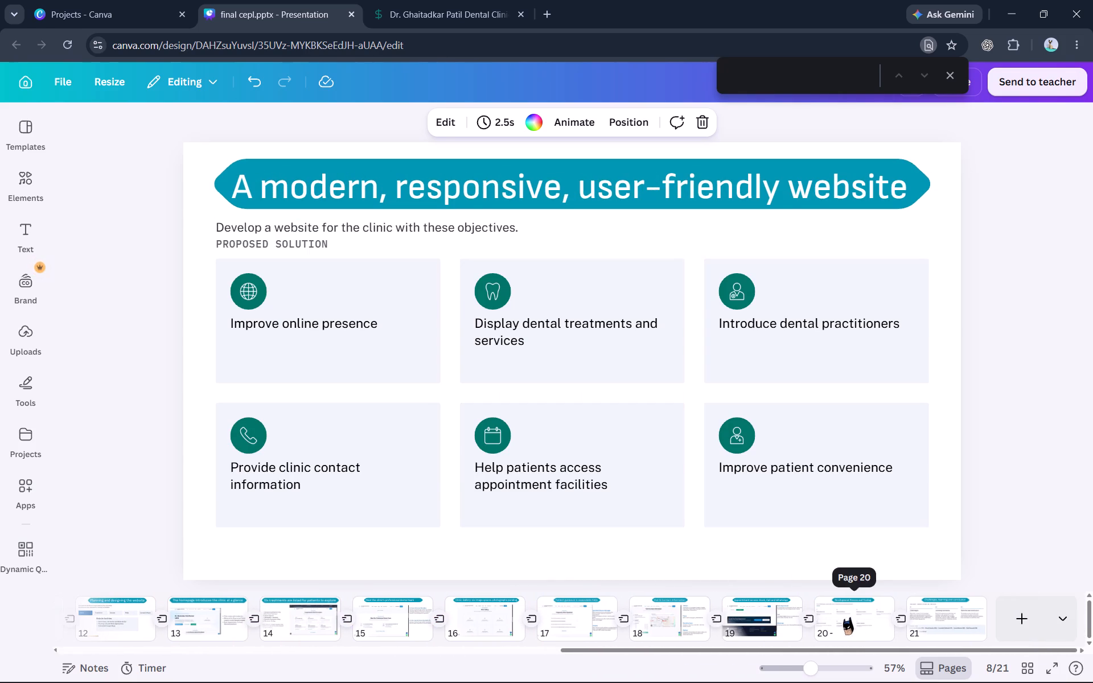
{"action": "left_click", "coordinate": [956, 627]}
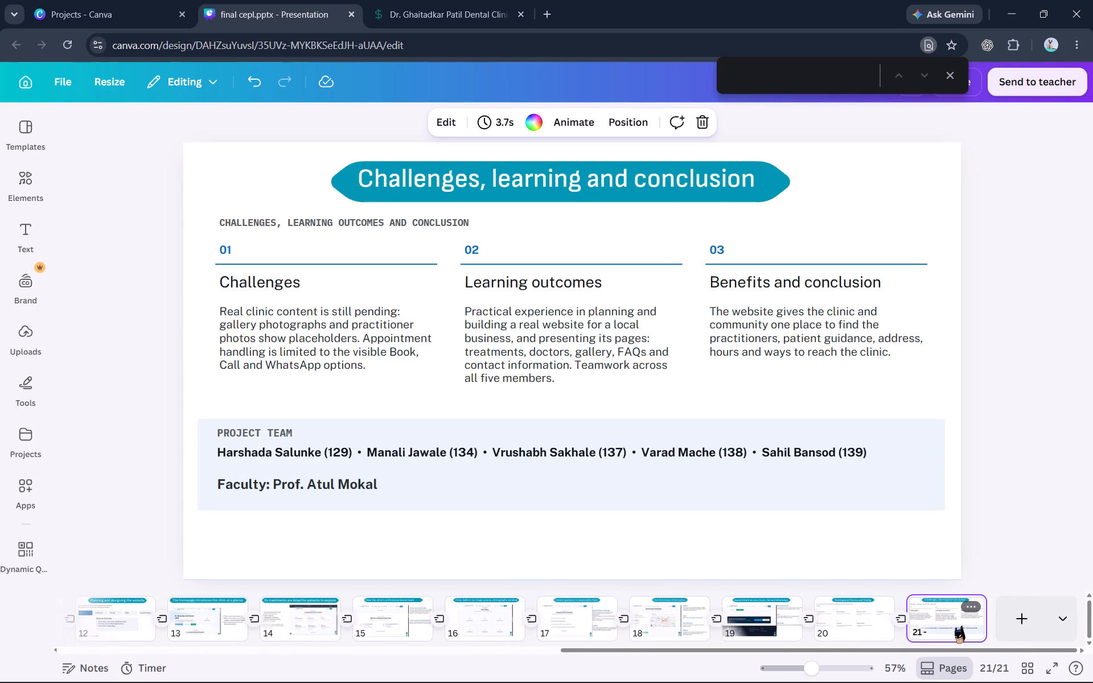
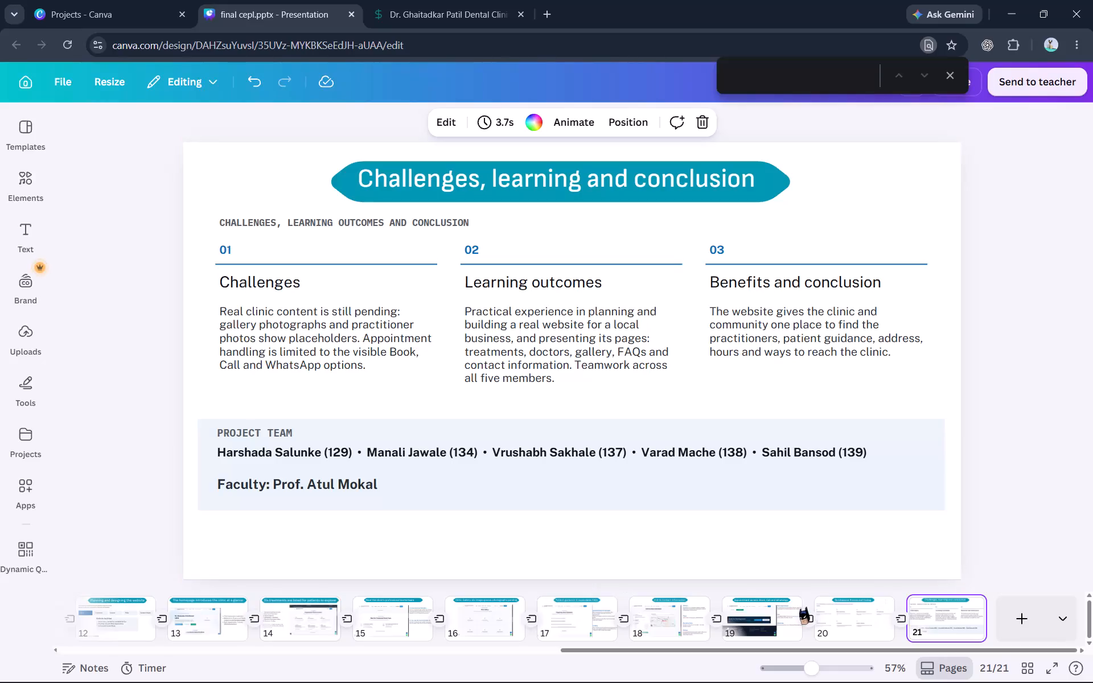
On the appointment access slide, page 19, narrow the heading's text box so its width fits within the teal banner.
{"action": "left_click", "coordinate": [731, 608]}
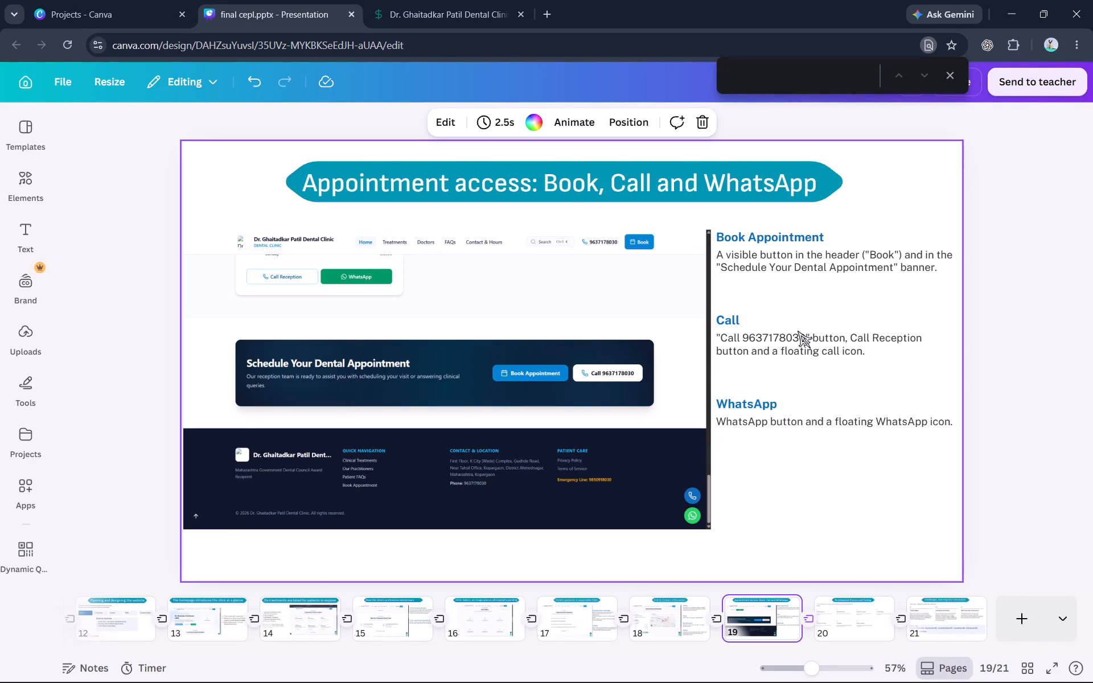
{"action": "left_click", "coordinate": [877, 375]}
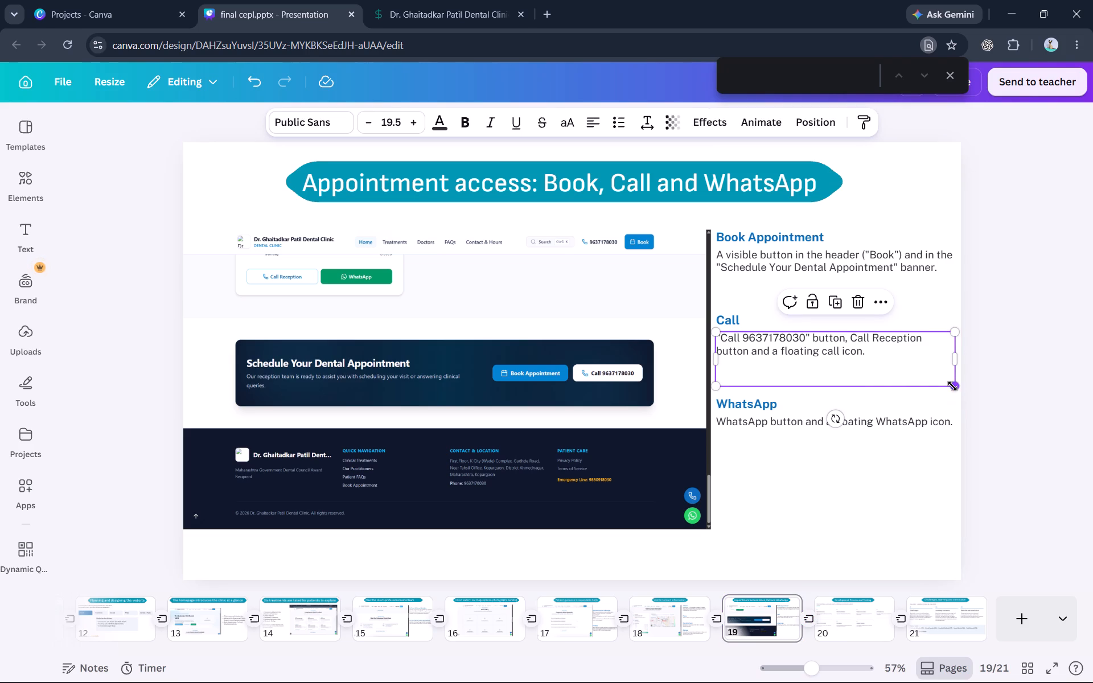
{"action": "left_click", "coordinate": [854, 474]}
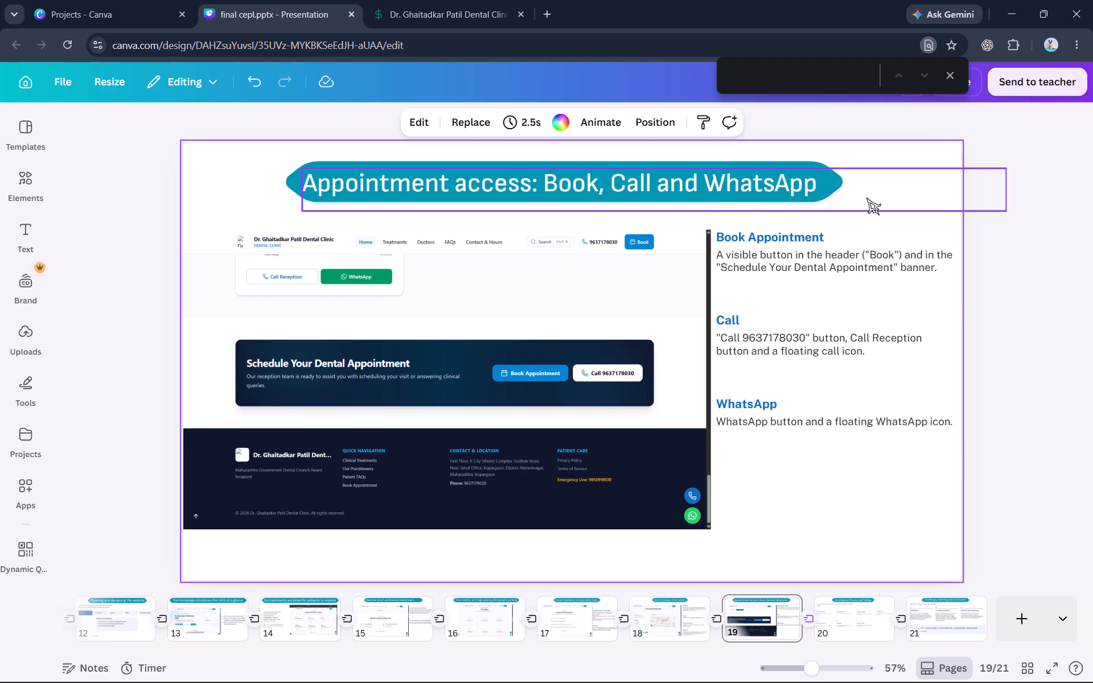
{"action": "left_click", "coordinate": [928, 192]}
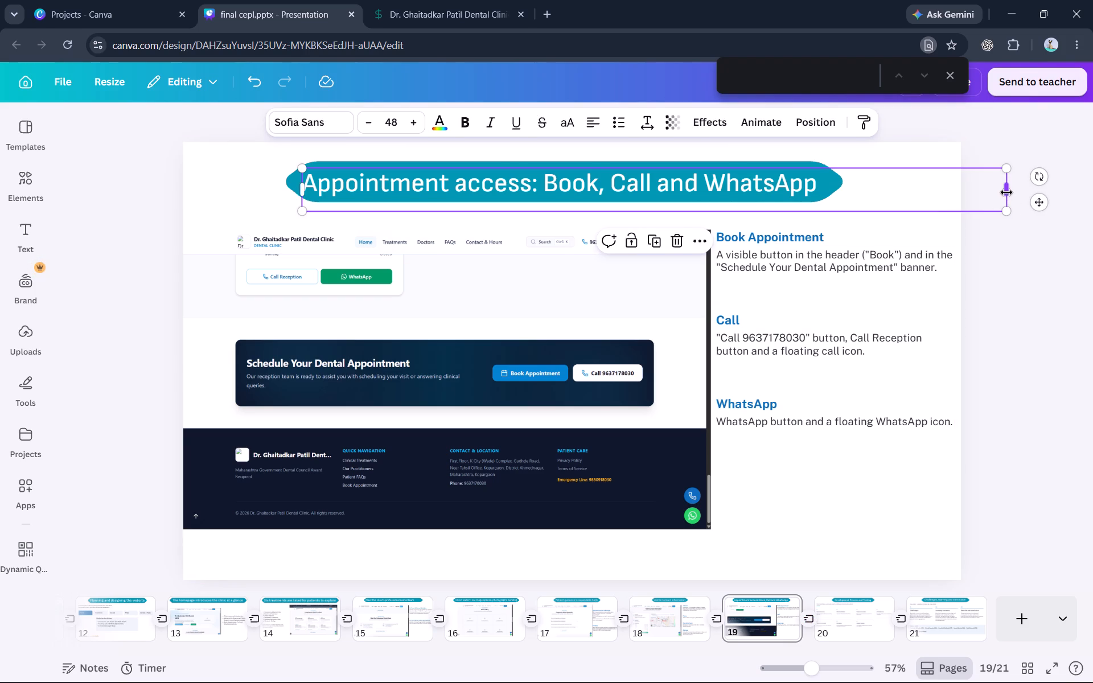
{"action": "left_click_drag", "start_coordinate": [1008, 191], "coordinate": [830, 190]}
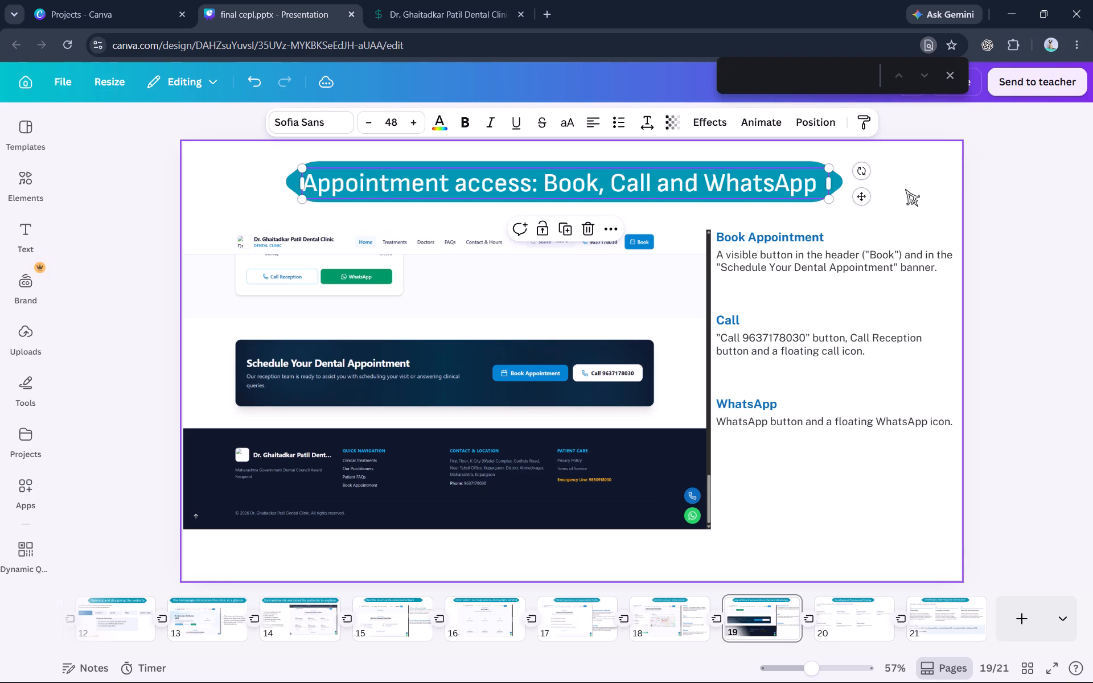
{"action": "left_click", "coordinate": [905, 189]}
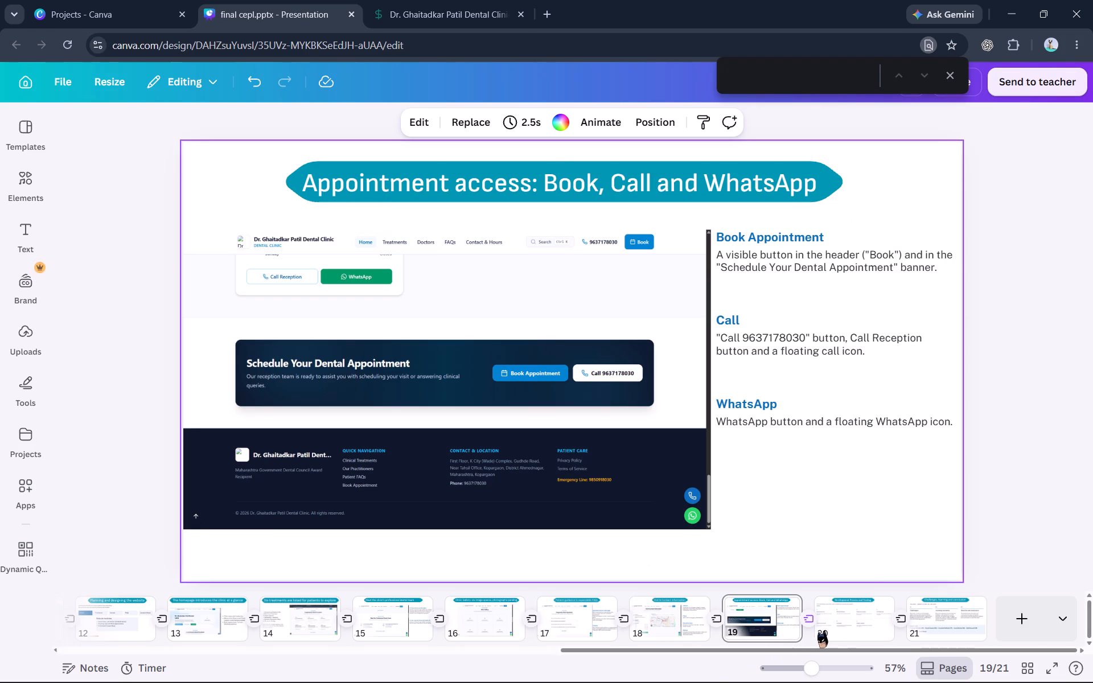
Check the development process slide, page 20, and the conclusion slide, page 21, and go back to page 19.
{"action": "left_click", "coordinate": [845, 628]}
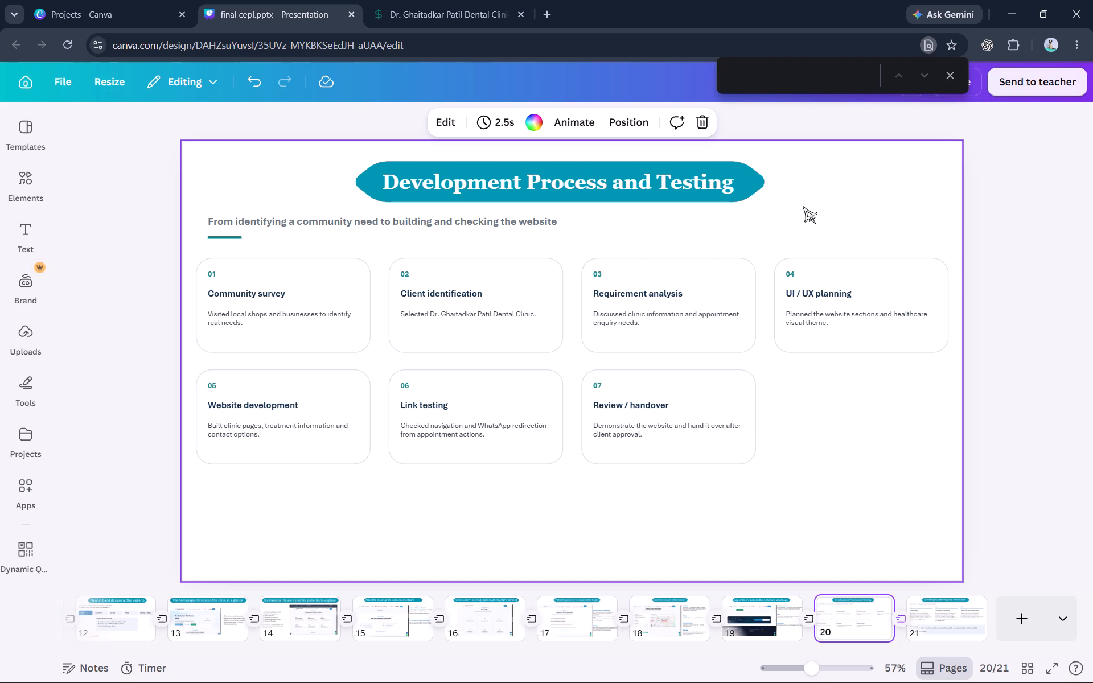
{"action": "left_click", "coordinate": [950, 623]}
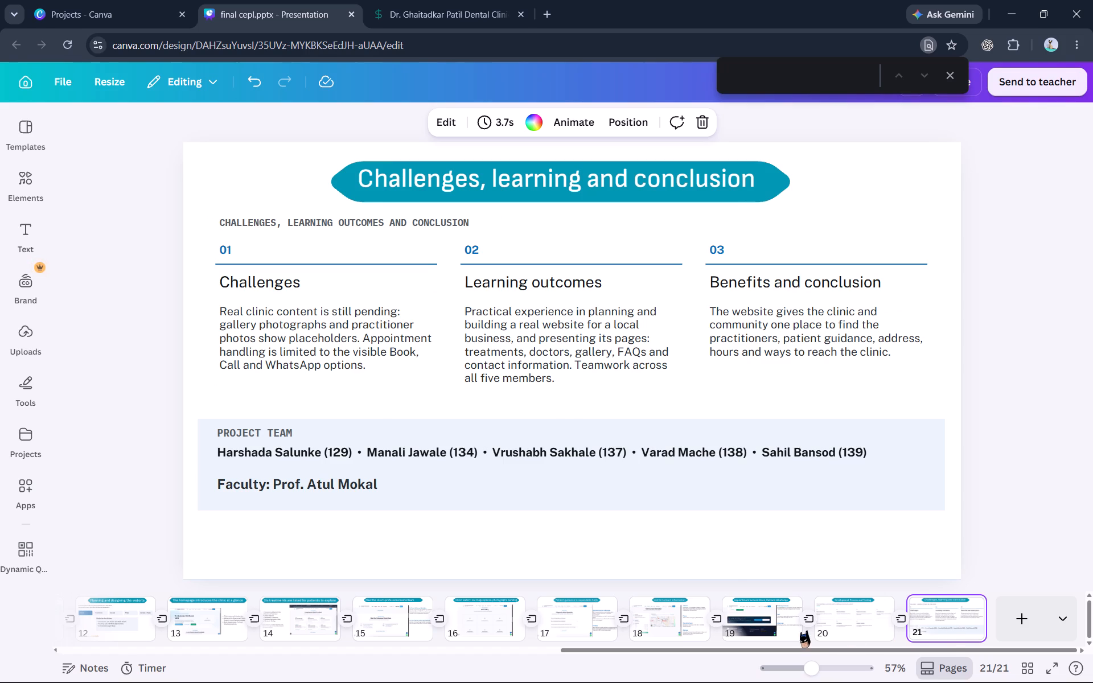
{"action": "left_click", "coordinate": [757, 624]}
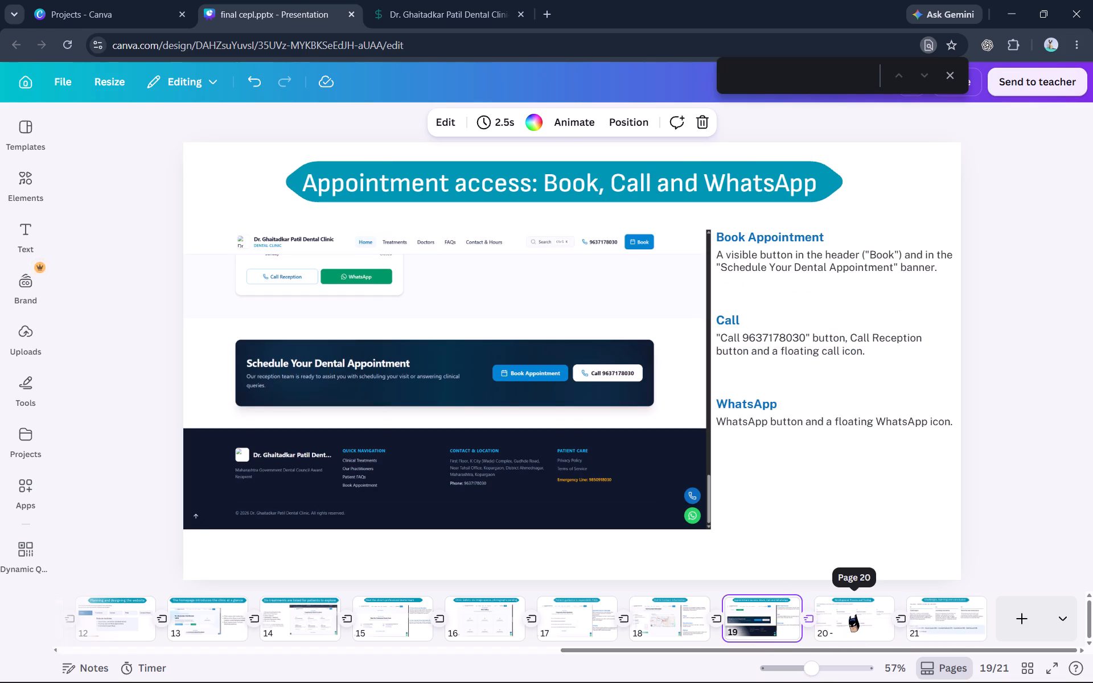
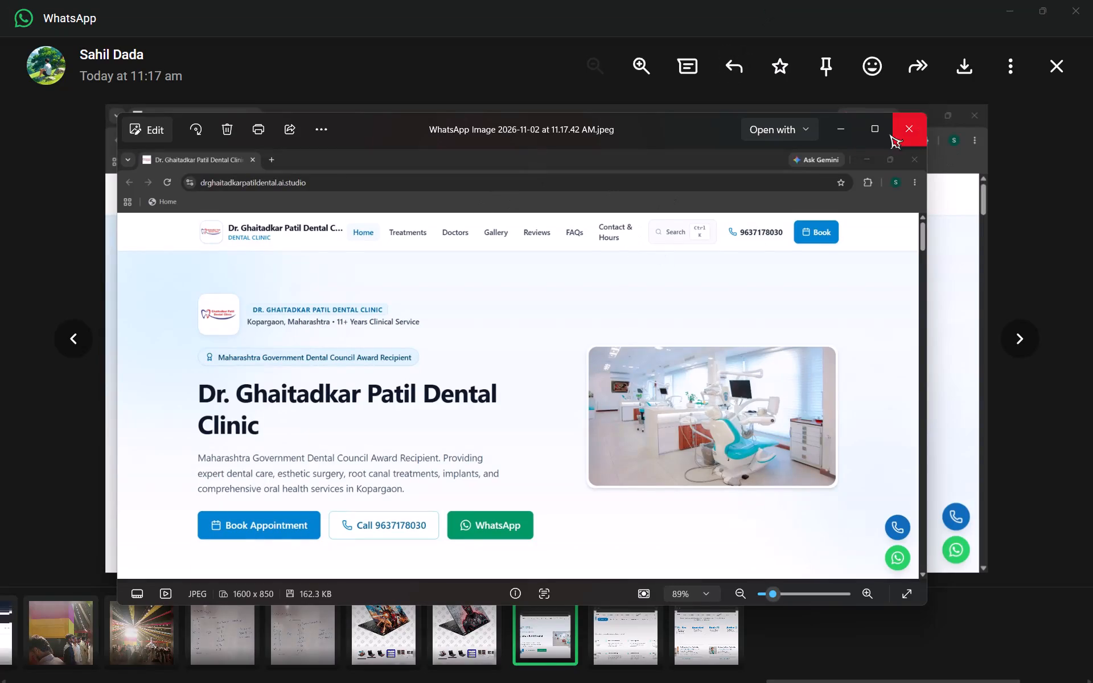
Copy the dental clinic homepage screenshot open in the photo viewer.
{"action": "left_click", "coordinate": [314, 134]}
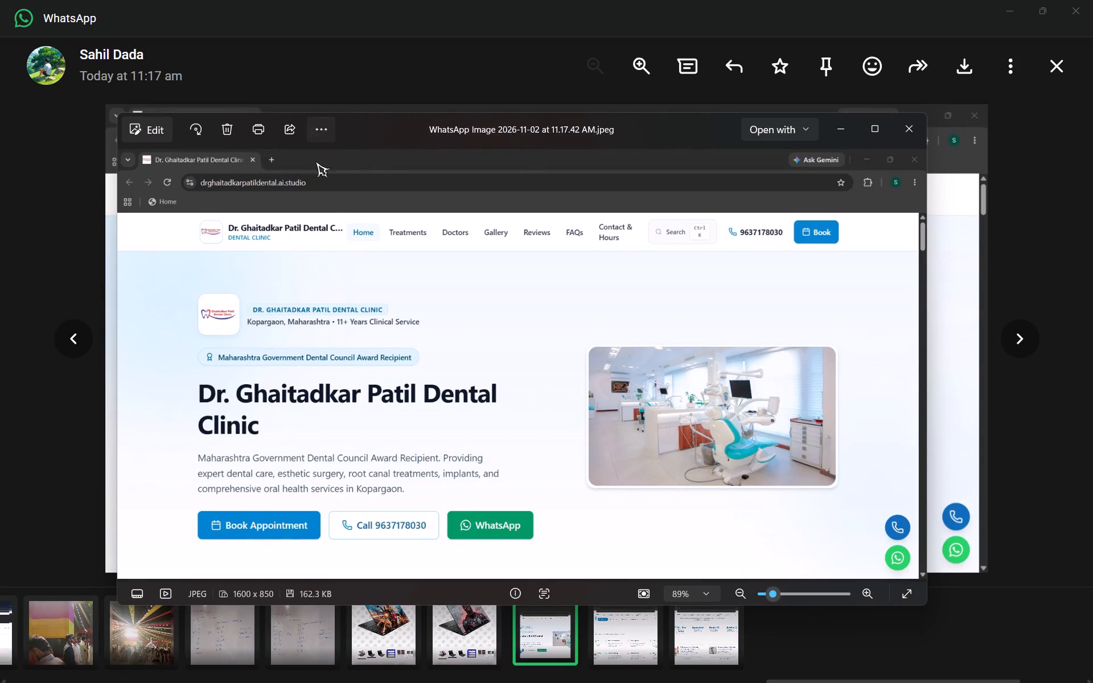
{"action": "left_click", "coordinate": [270, 187]}
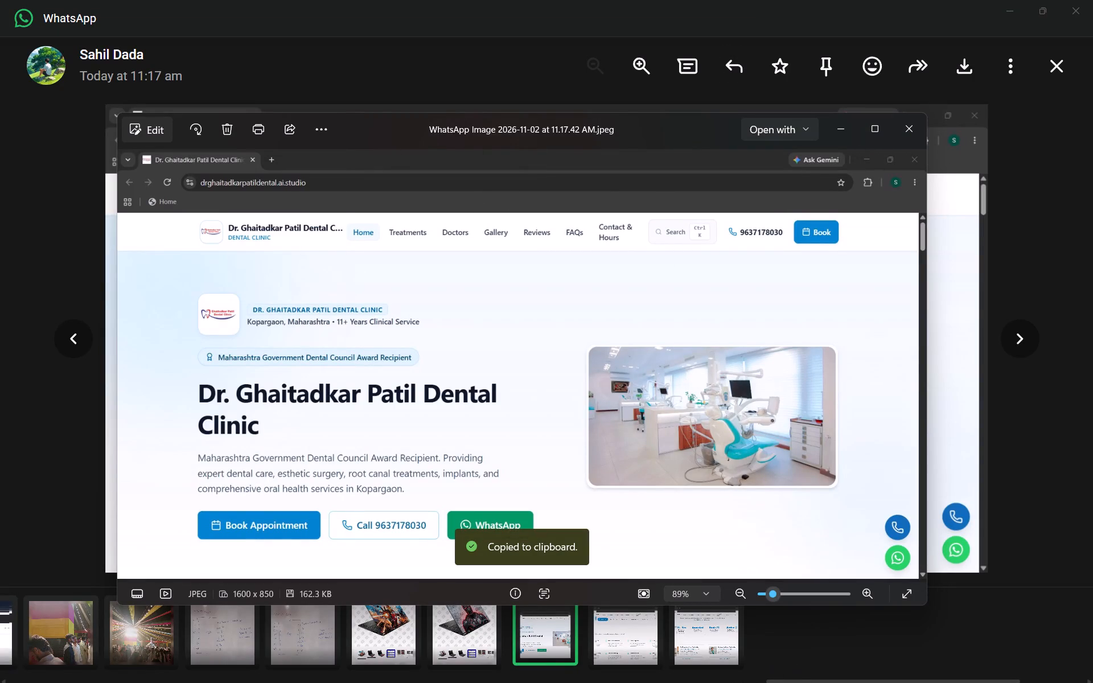
Back in the "final cepl.pptx" presentation, replace the homepage screenshot on page 13 with the copied image, fitted into the existing frame.
{"action": "left_click", "coordinate": [585, 670]}
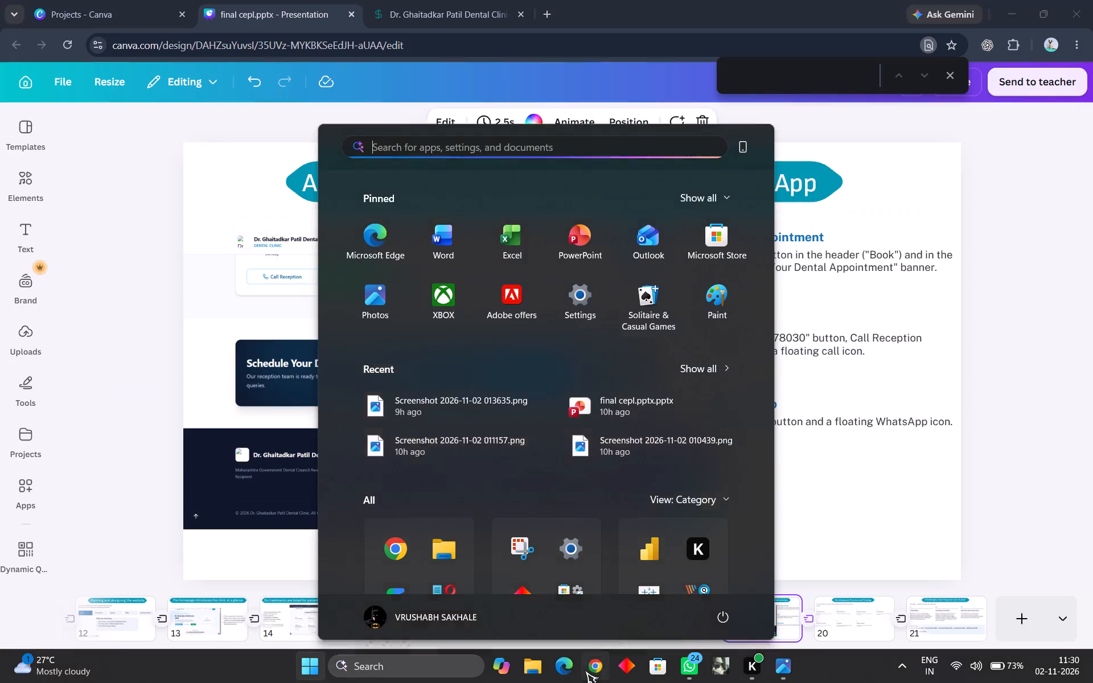
{"action": "left_click", "coordinate": [361, 614]}
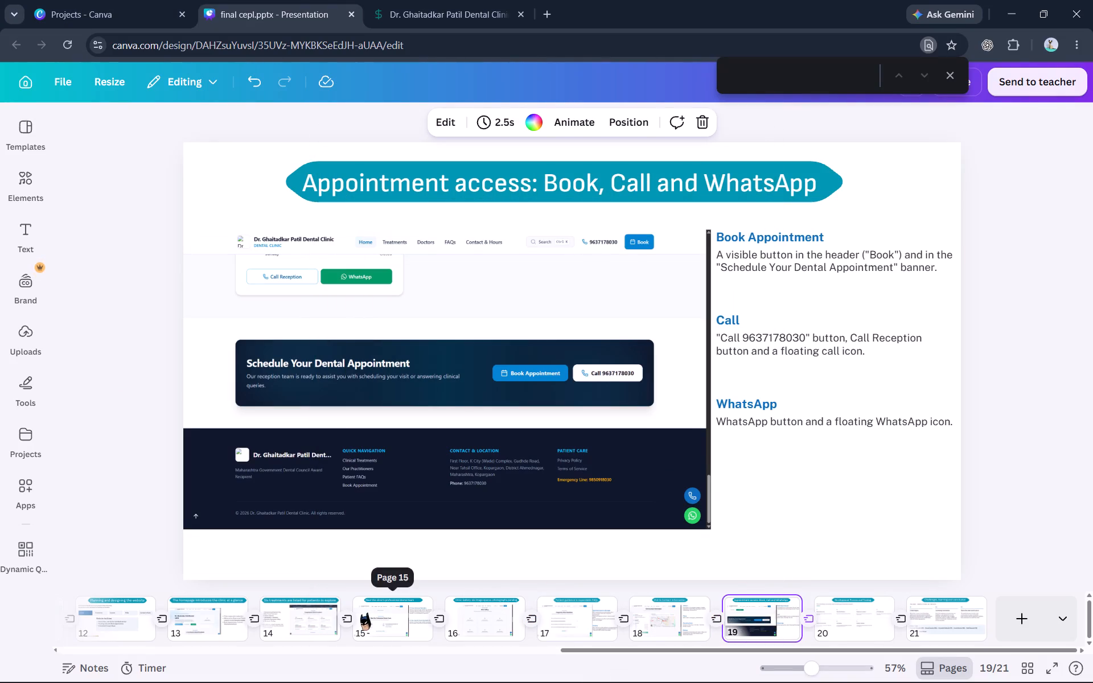
{"action": "left_click", "coordinate": [296, 616]}
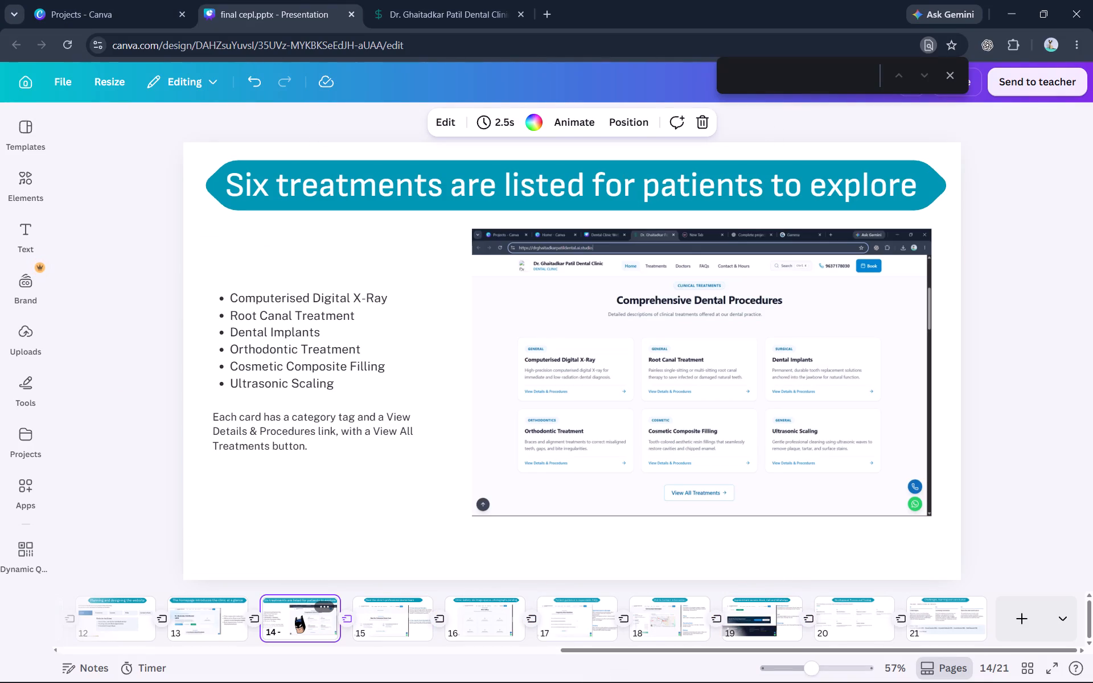
{"action": "left_click", "coordinate": [207, 619]}
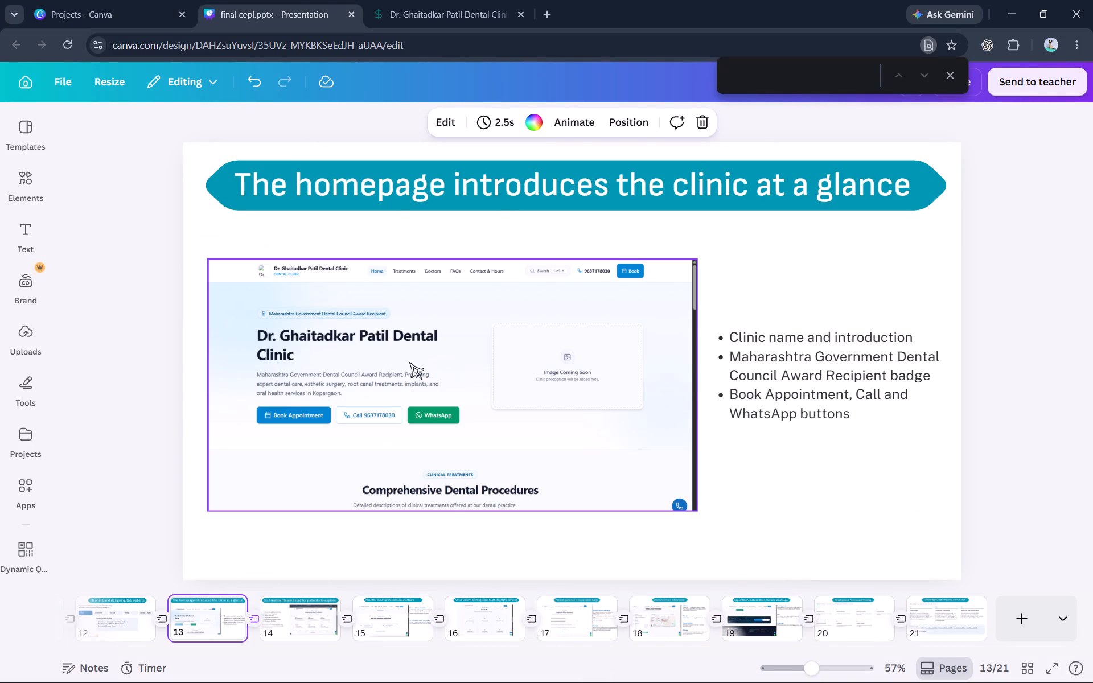
{"action": "left_click", "coordinate": [409, 362]}
{"action": "key", "text": "BackSpace"}
{"action": "key", "text": "ctrl+v"}
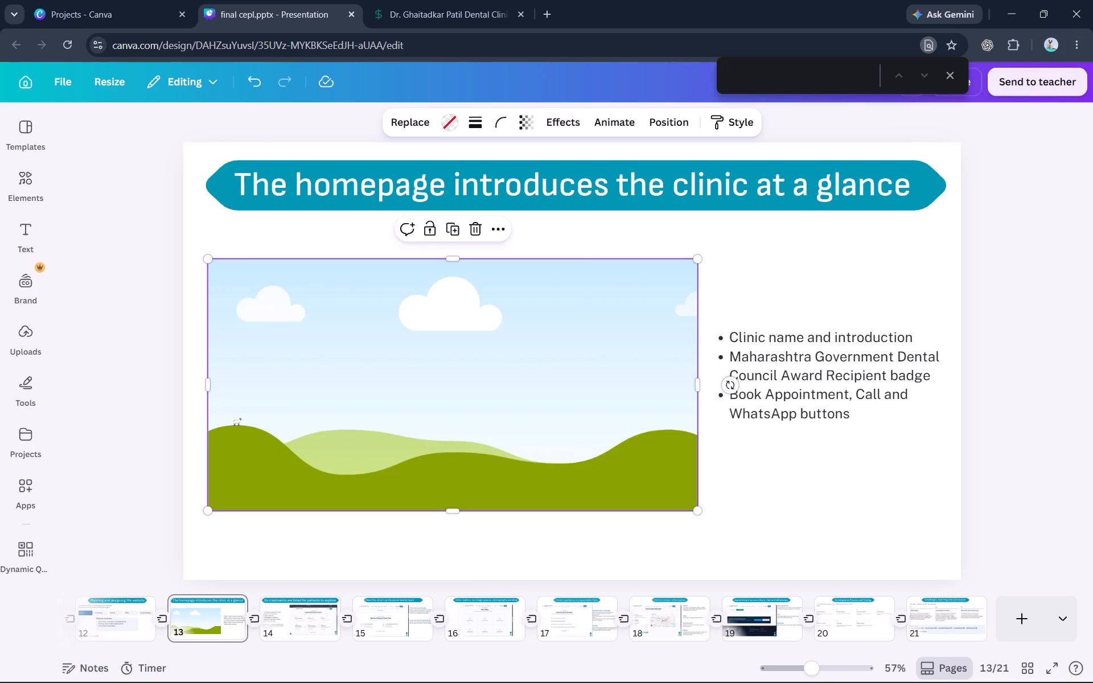
{"action": "left_click_drag", "start_coordinate": [490, 347], "coordinate": [464, 357]}
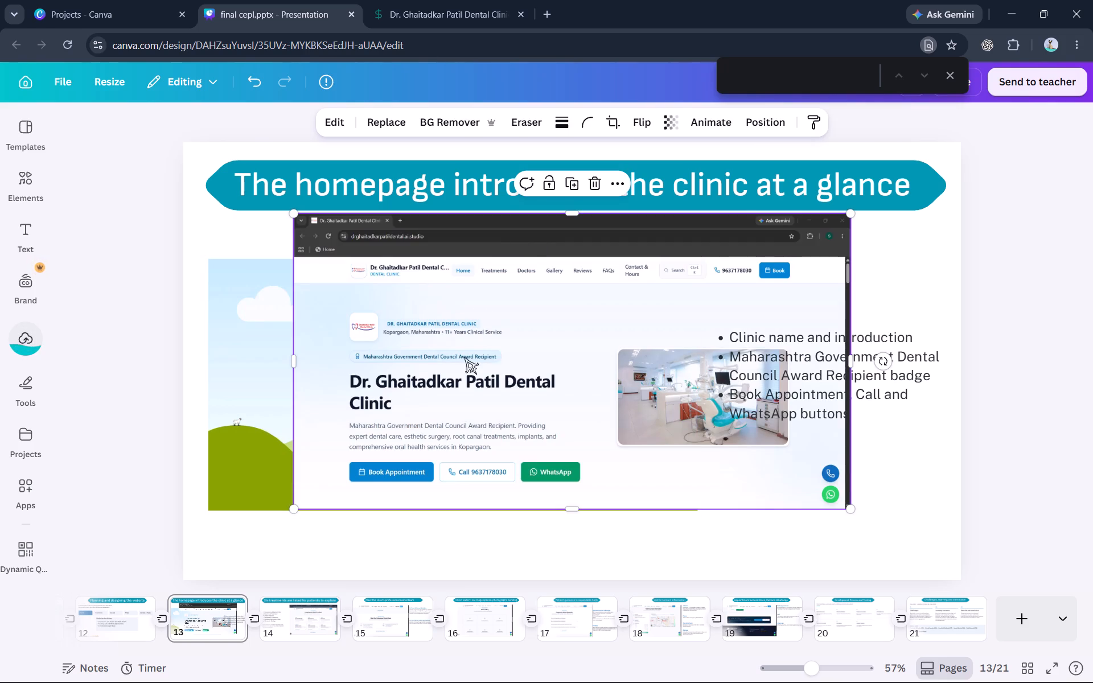
{"action": "left_click_drag", "start_coordinate": [464, 357], "coordinate": [432, 366]}
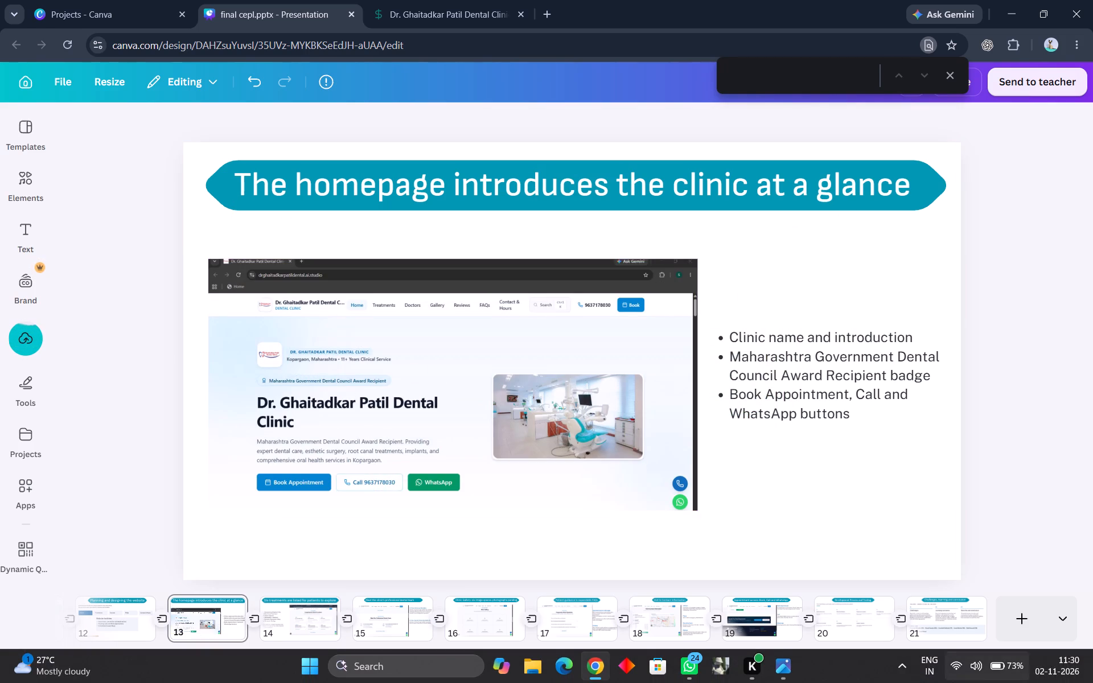
Open the system quick settings for Wi-Fi, brightness and volume.
{"action": "left_click", "coordinate": [960, 669]}
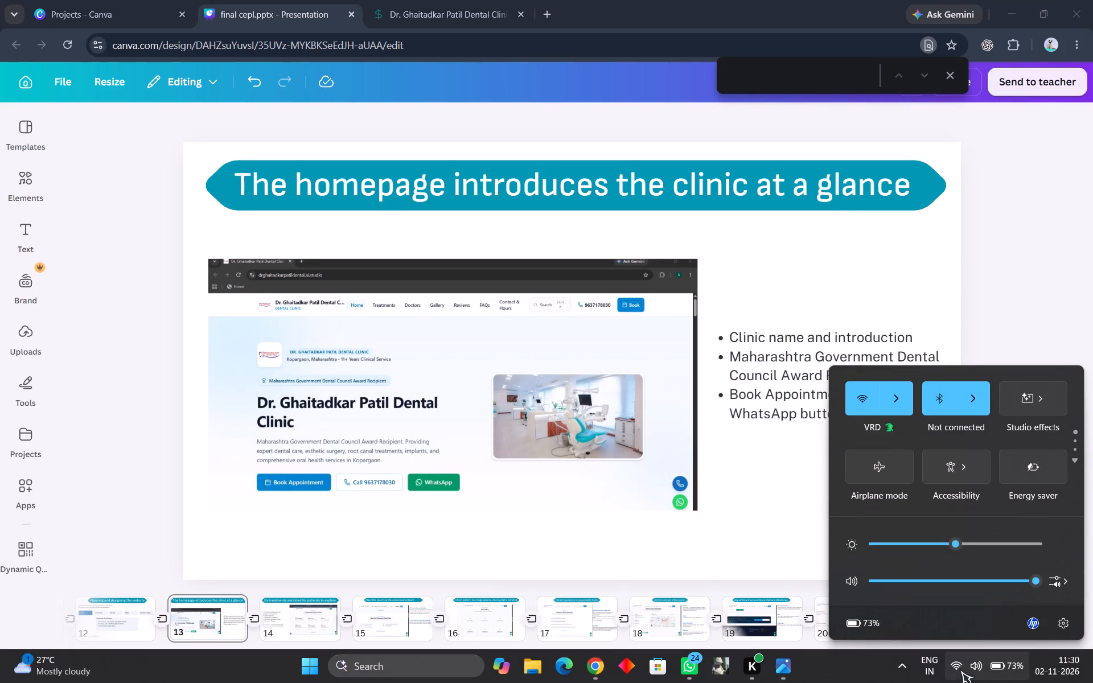
Turn on the computer's mobile hotspot in the Windows quick settings and return to the presentation.
{"action": "scroll", "coordinate": [1021, 442], "scroll_direction": "down", "scroll_amount": 1}
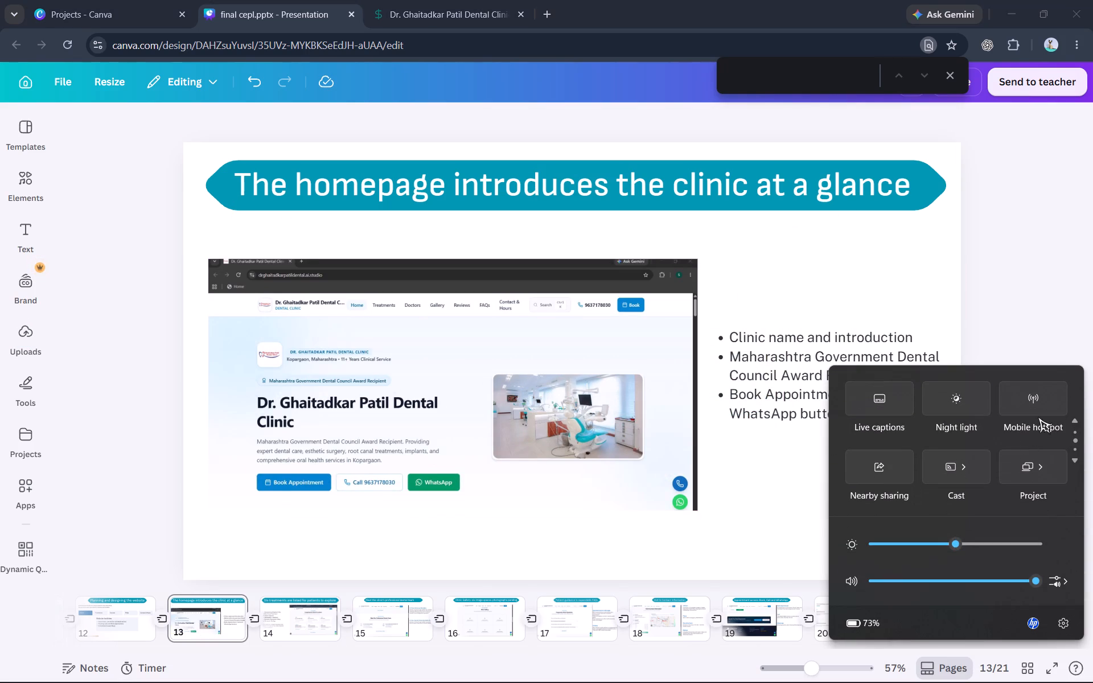
{"action": "left_click", "coordinate": [1037, 402]}
{"action": "left_click", "coordinate": [1046, 284]}
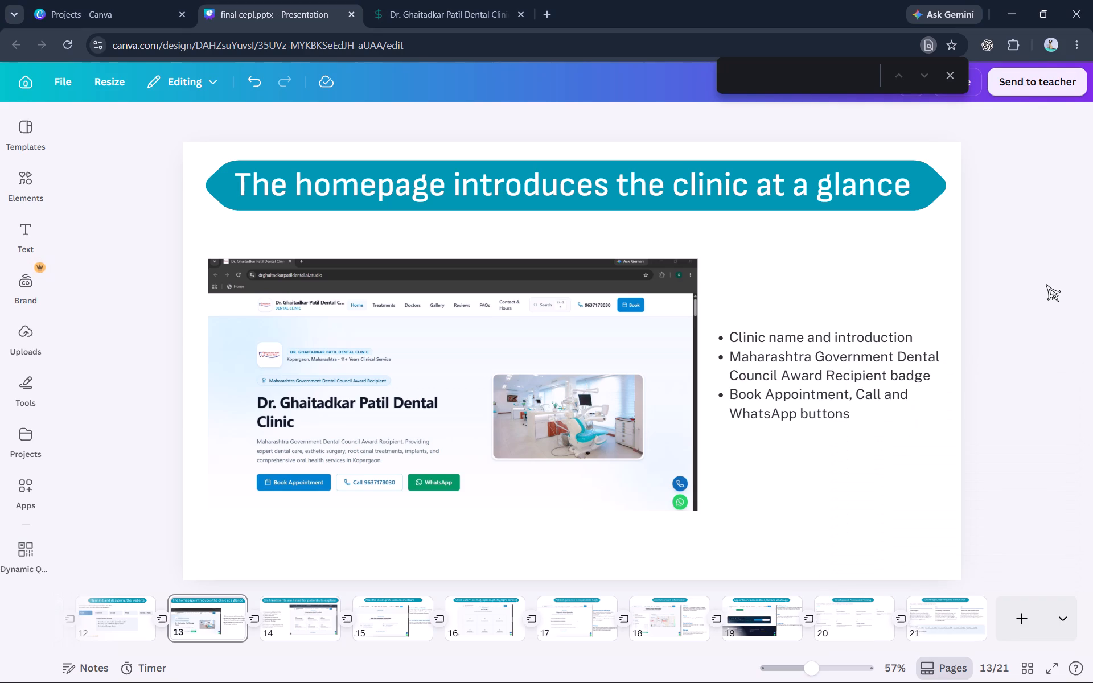
Enlarge the clinic homepage screenshot on page 13 and reposition it below the heading, near the slide's left margin and right up to the bullet list.
{"action": "left_click_drag", "start_coordinate": [368, 337], "coordinate": [359, 315]}
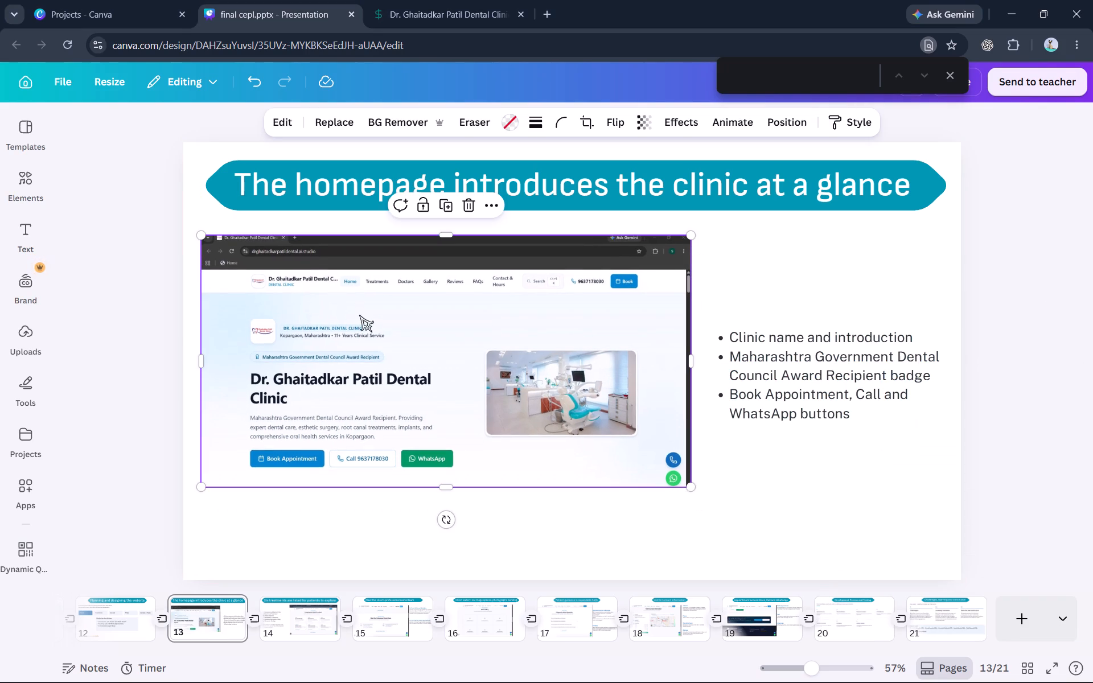
{"action": "left_click_drag", "start_coordinate": [691, 486], "coordinate": [739, 545]}
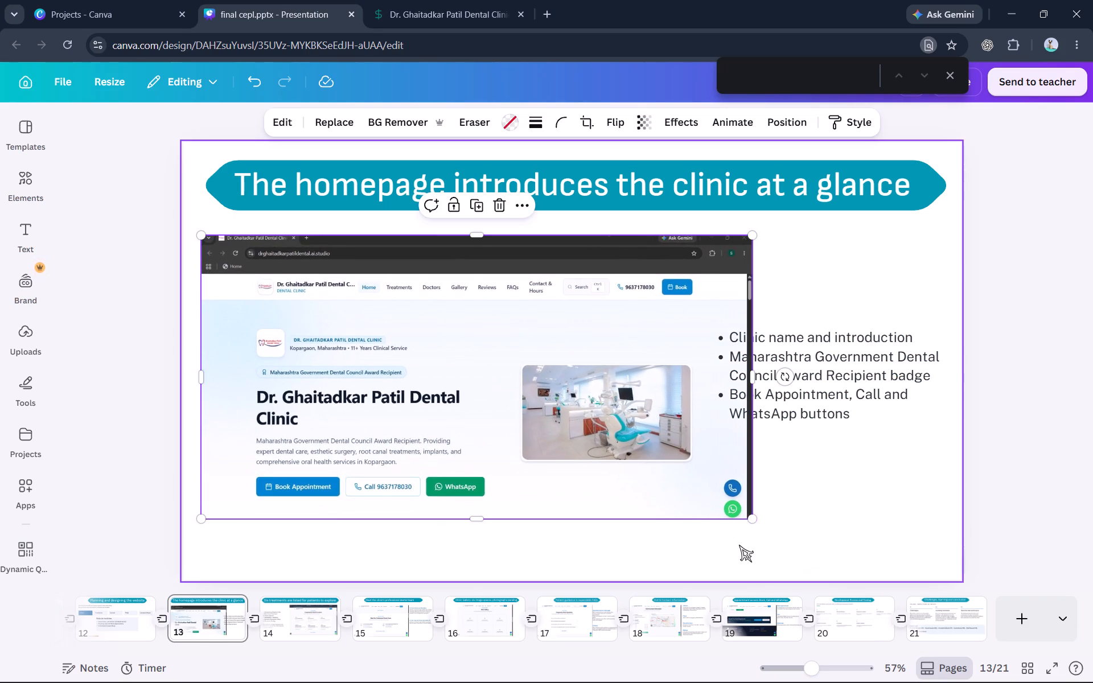
{"action": "left_click", "coordinate": [651, 459]}
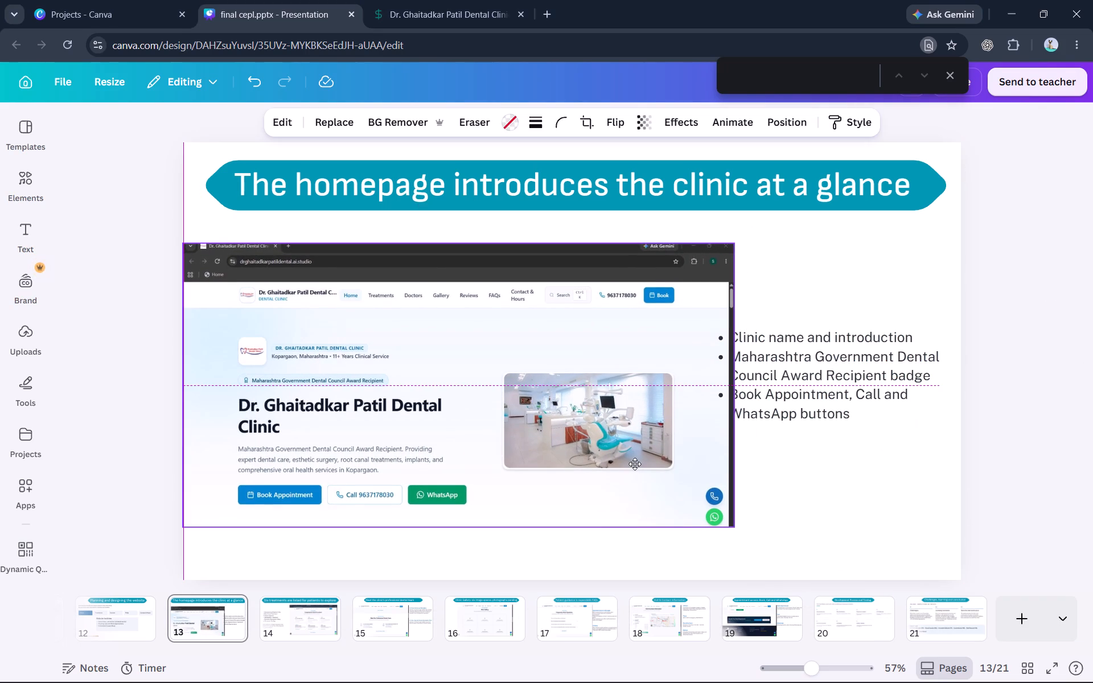
{"action": "left_click", "coordinate": [883, 328]}
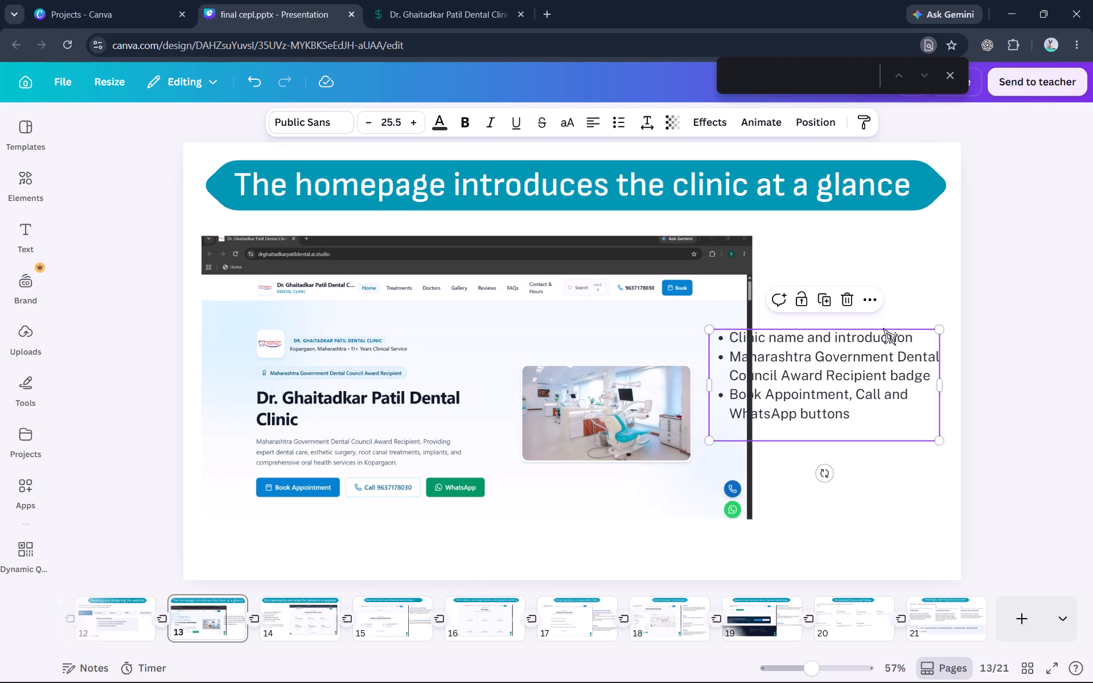
{"action": "left_click", "coordinate": [693, 471]}
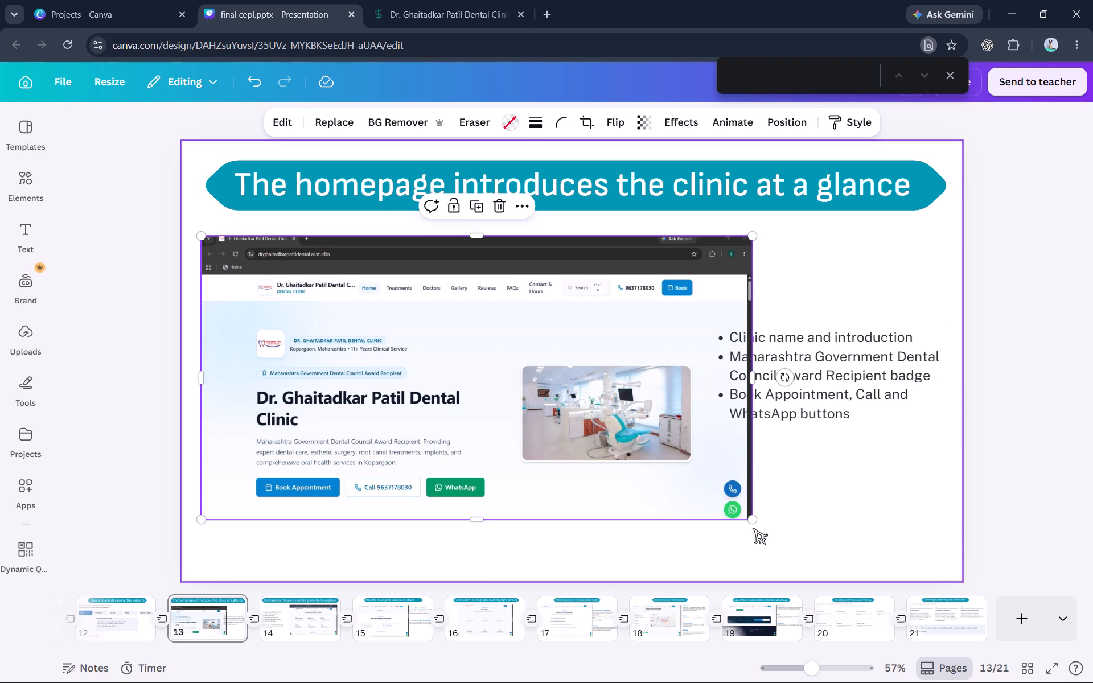
{"action": "left_click_drag", "start_coordinate": [751, 520], "coordinate": [716, 502]}
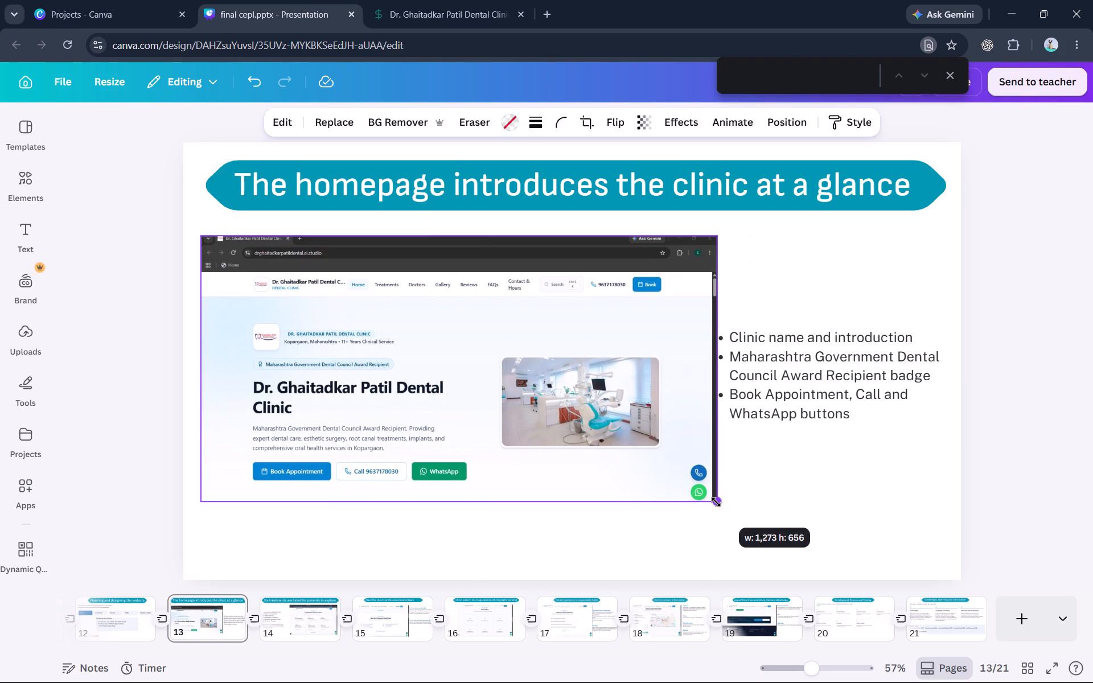
{"action": "left_click_drag", "start_coordinate": [716, 502], "coordinate": [730, 511]}
{"action": "left_click_drag", "start_coordinate": [624, 450], "coordinate": [612, 459]}
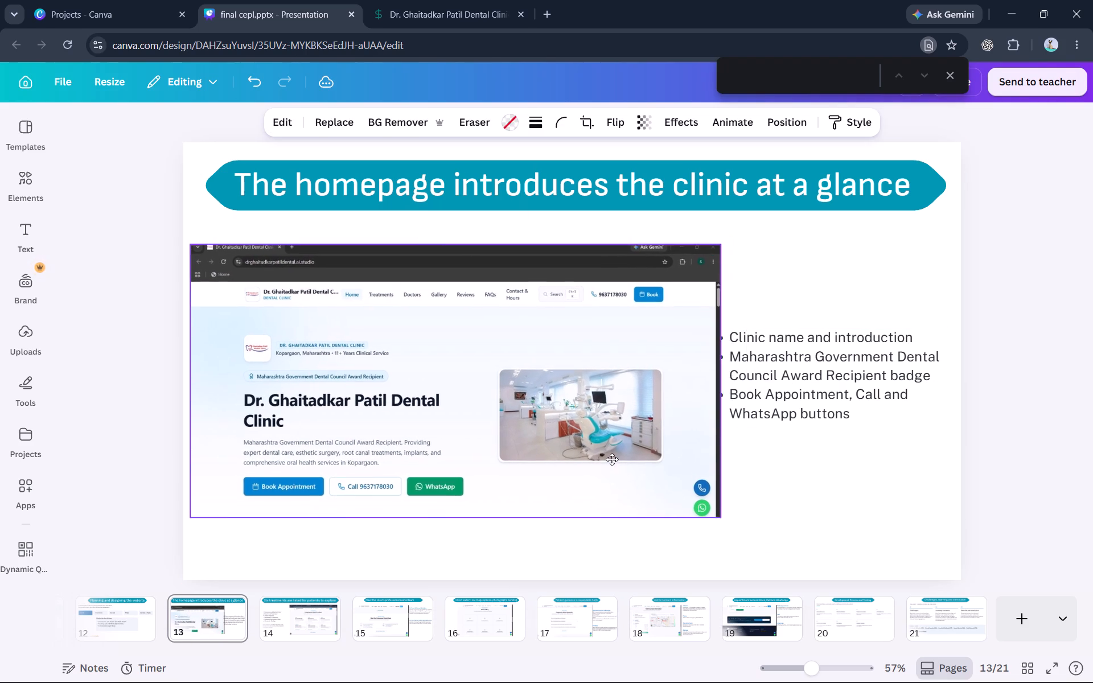
{"action": "left_click_drag", "start_coordinate": [612, 459], "coordinate": [607, 456]}
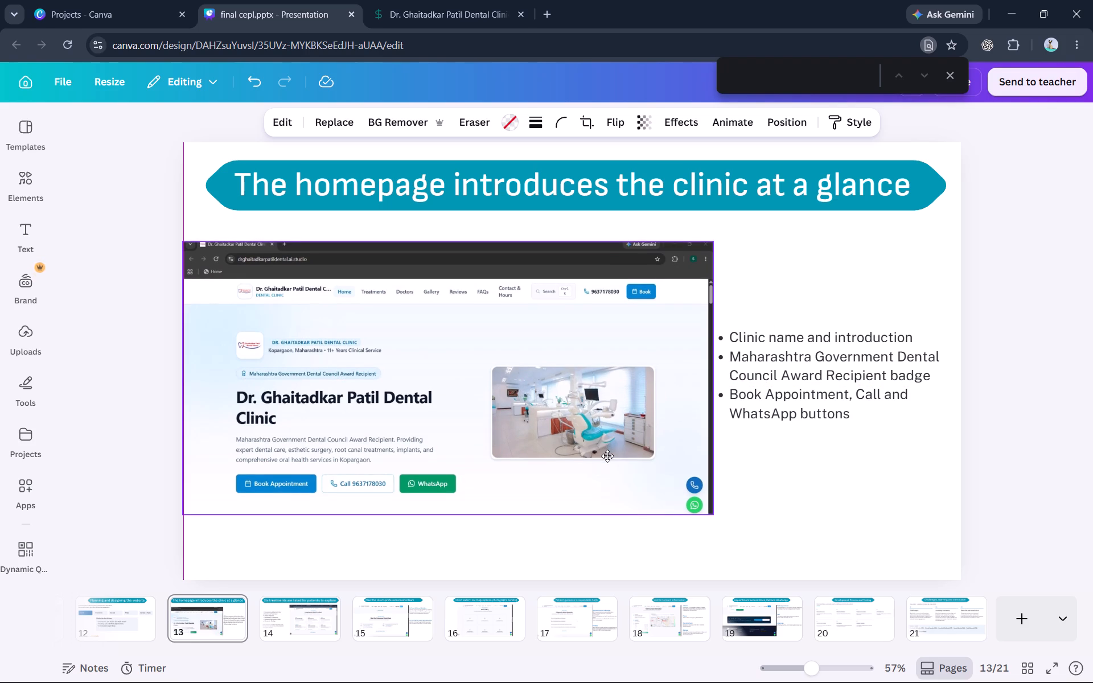
{"action": "left_click_drag", "start_coordinate": [607, 456], "coordinate": [610, 453]}
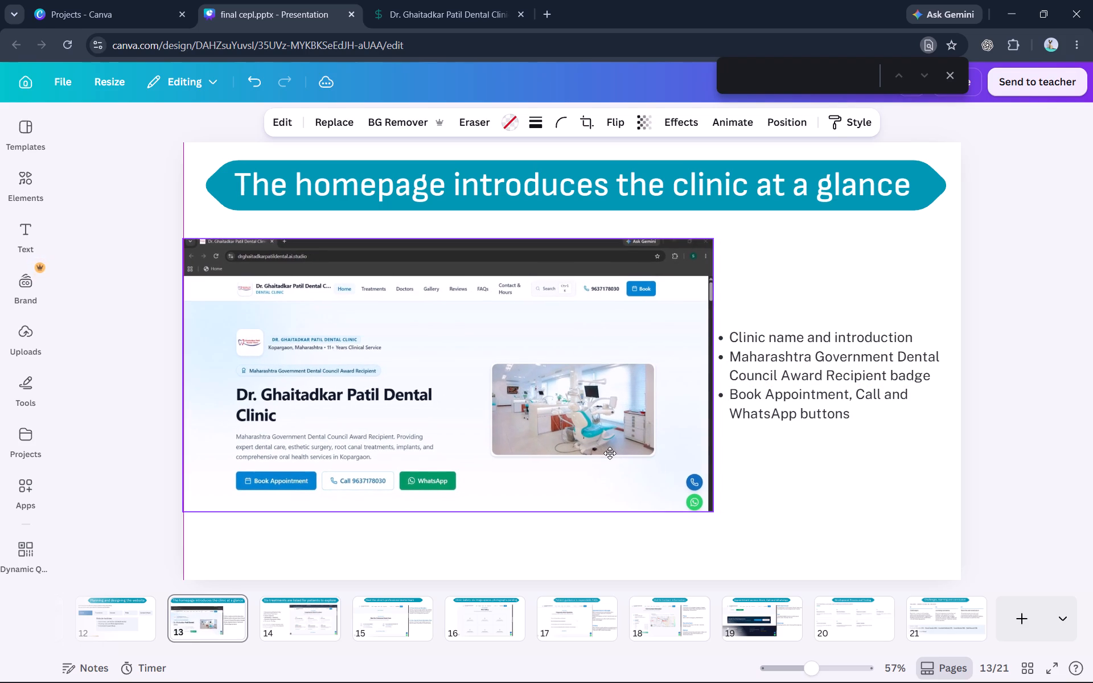
{"action": "left_click_drag", "start_coordinate": [610, 453], "coordinate": [611, 456]}
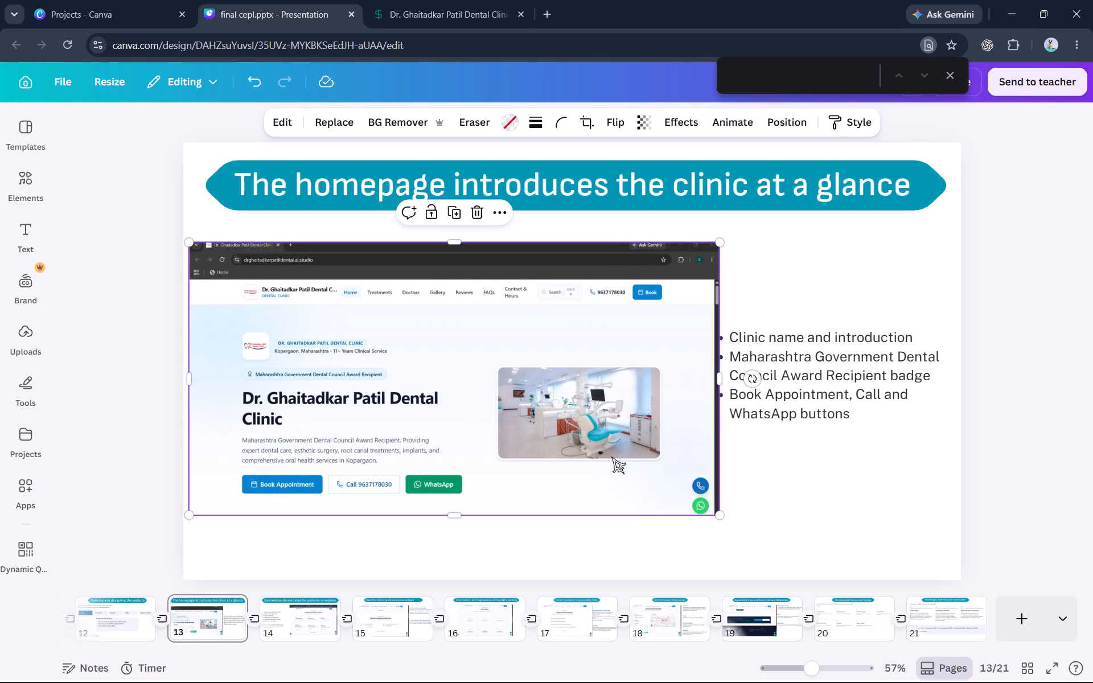
Compare the treatments screenshot on page 14 with the homepage screenshot on page 13, ending on page 14.
{"action": "left_click", "coordinate": [105, 349]}
{"action": "left_click", "coordinate": [287, 620]}
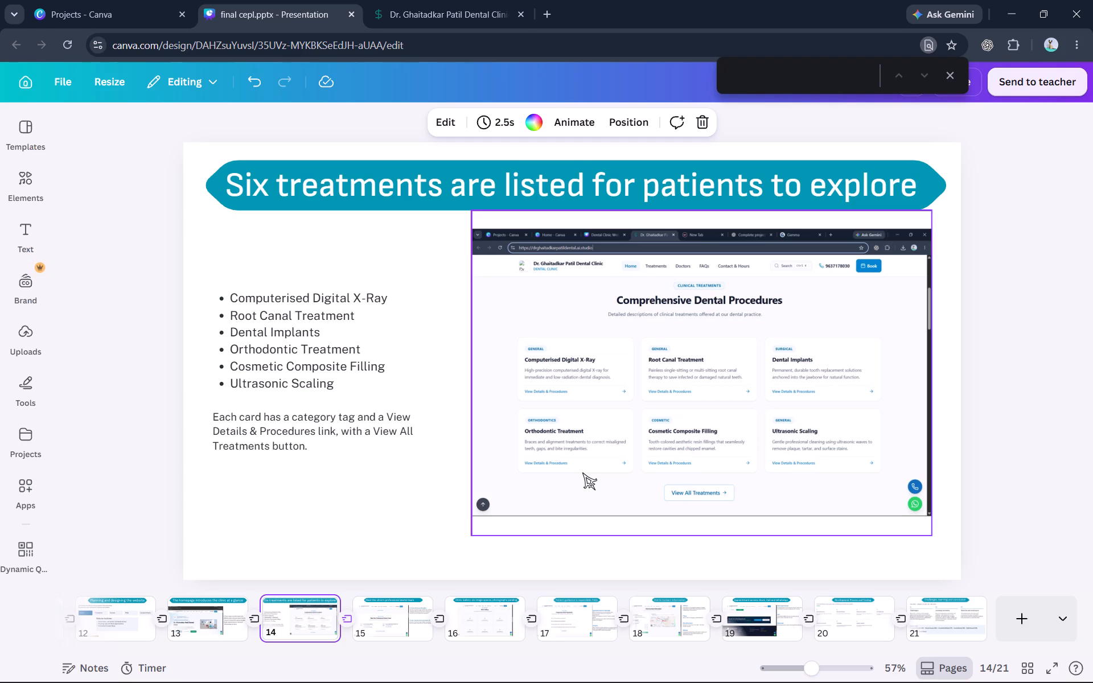
{"action": "left_click", "coordinate": [582, 472]}
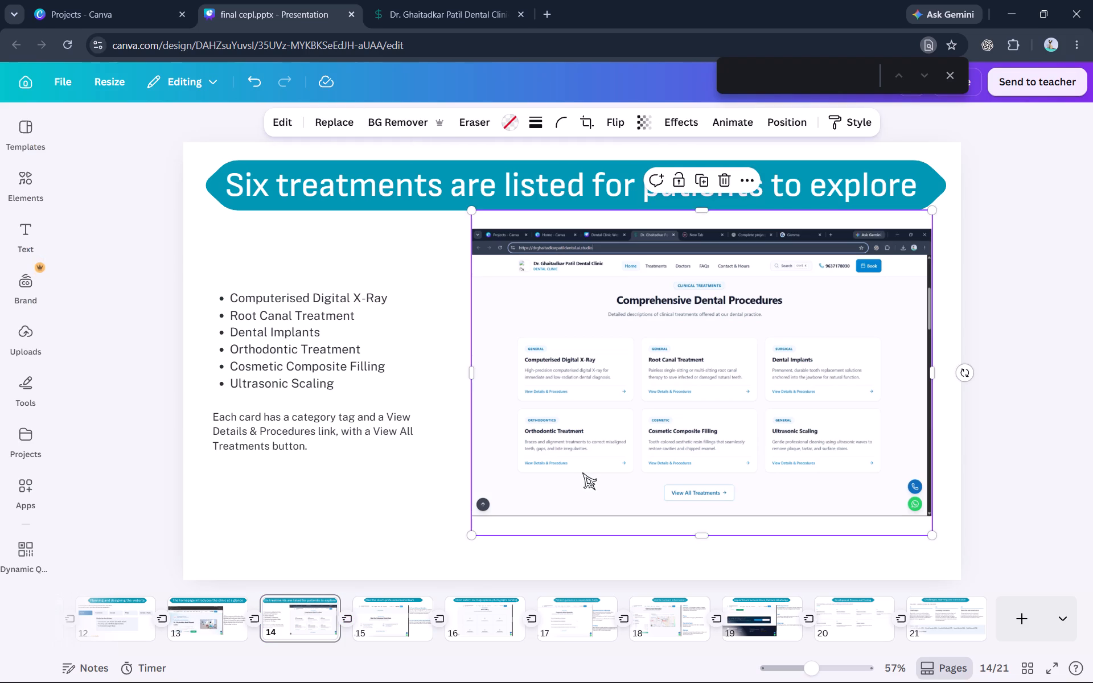
{"action": "left_click", "coordinate": [182, 626]}
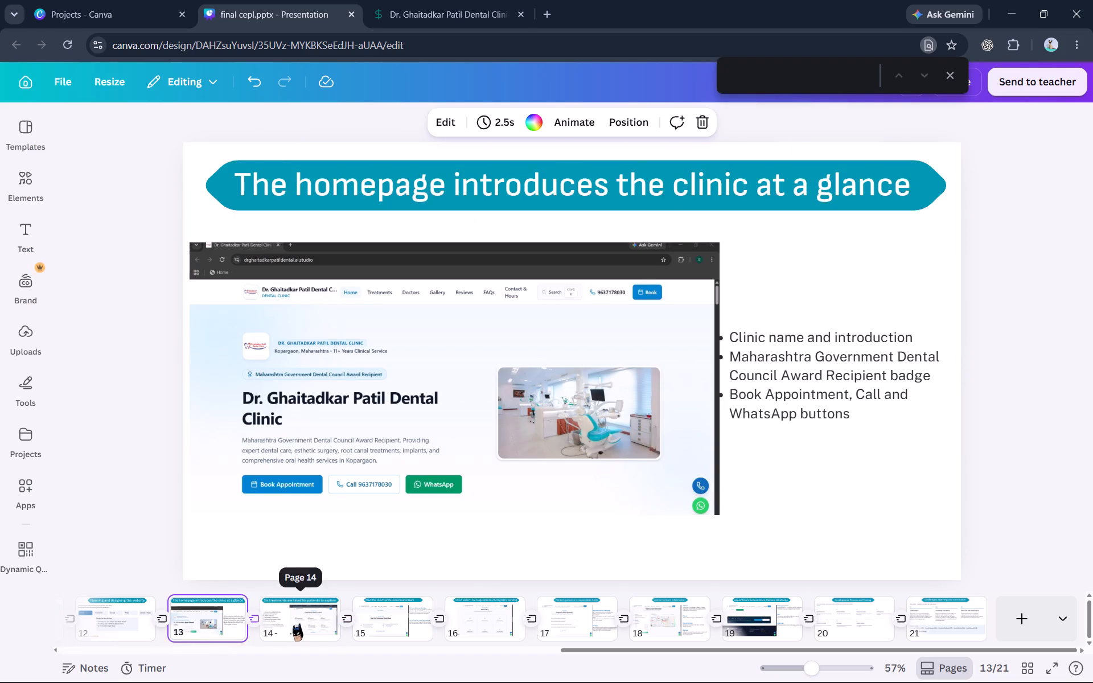
{"action": "left_click", "coordinate": [294, 624]}
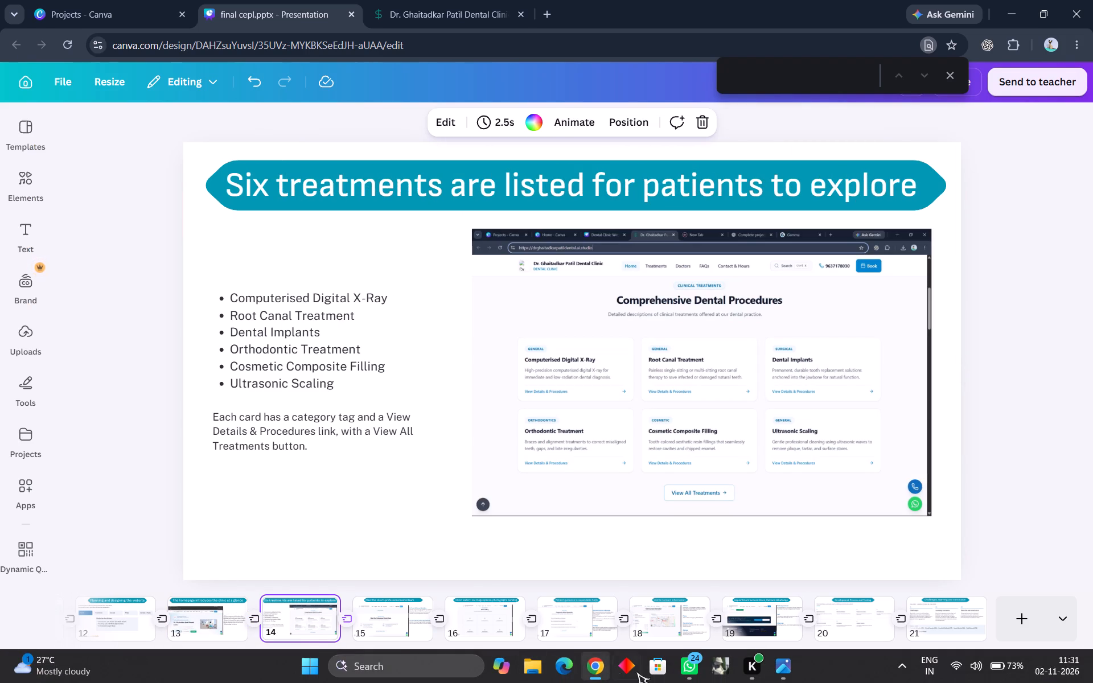
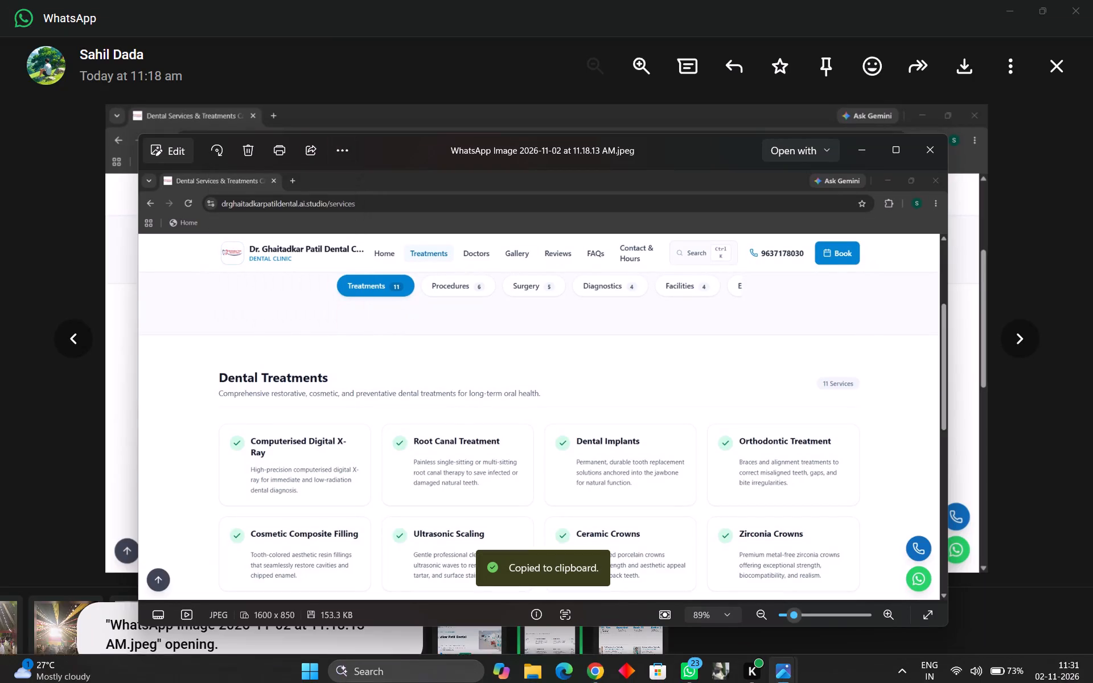
Return to the presentation and replace the old screenshot in page 14's image frame with the copied Dental Treatments screenshot.
{"action": "left_click", "coordinate": [593, 676]}
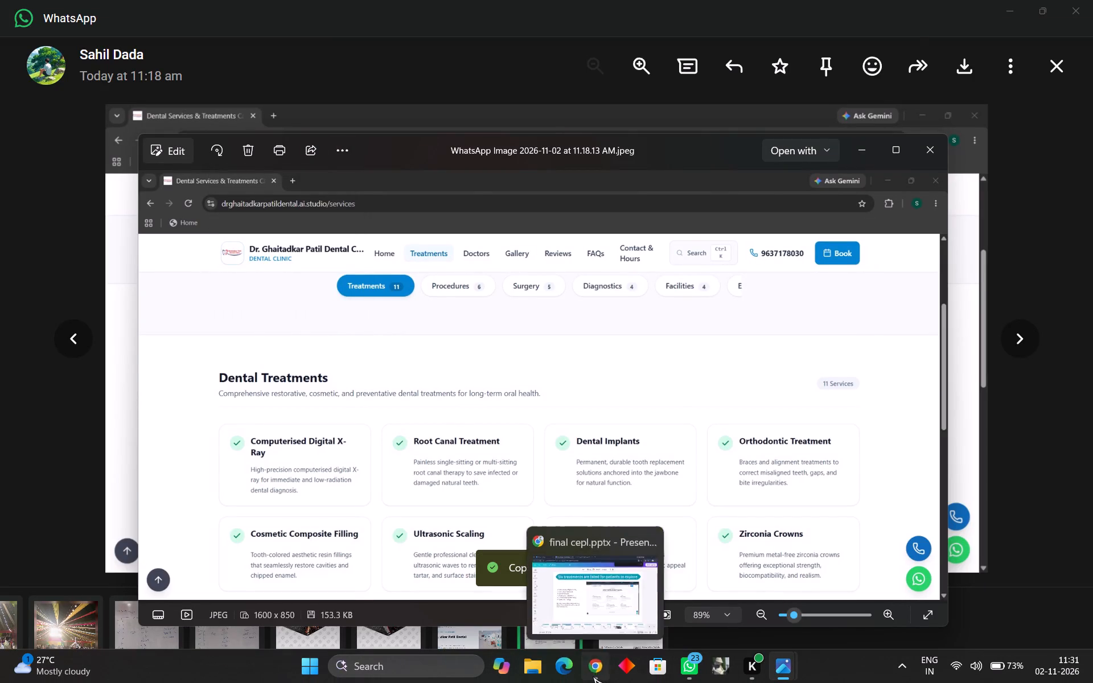
{"action": "left_click", "coordinate": [625, 448]}
{"action": "key", "text": "BackSpace"}
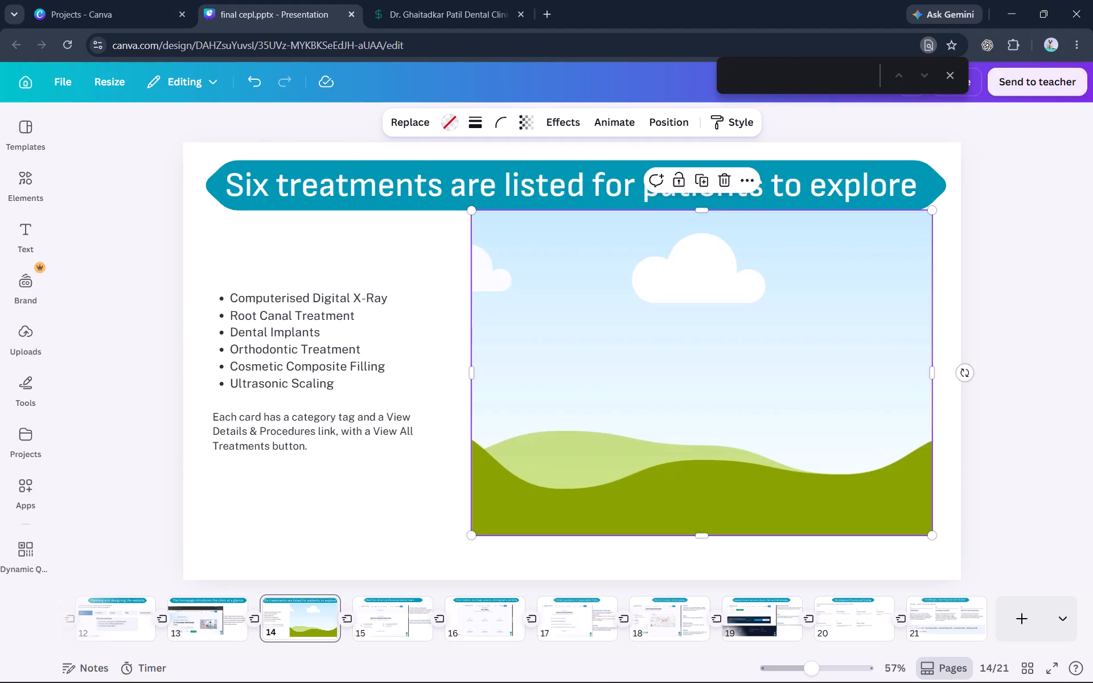
{"action": "key", "text": "ctrl+v"}
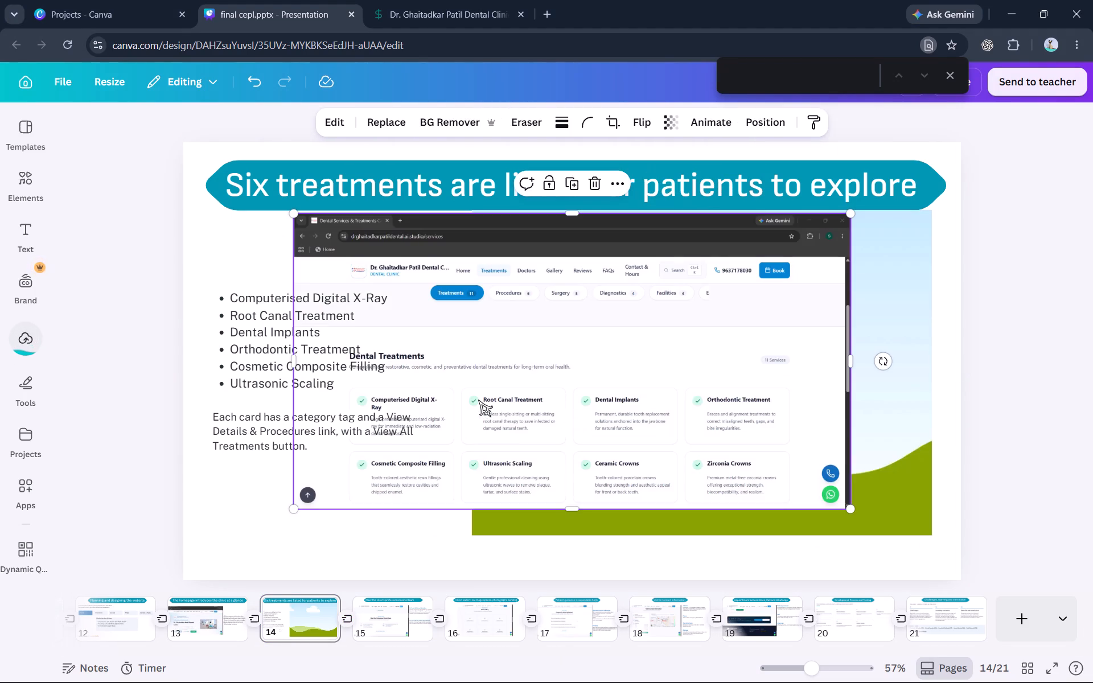
{"action": "left_click_drag", "start_coordinate": [478, 400], "coordinate": [626, 404]}
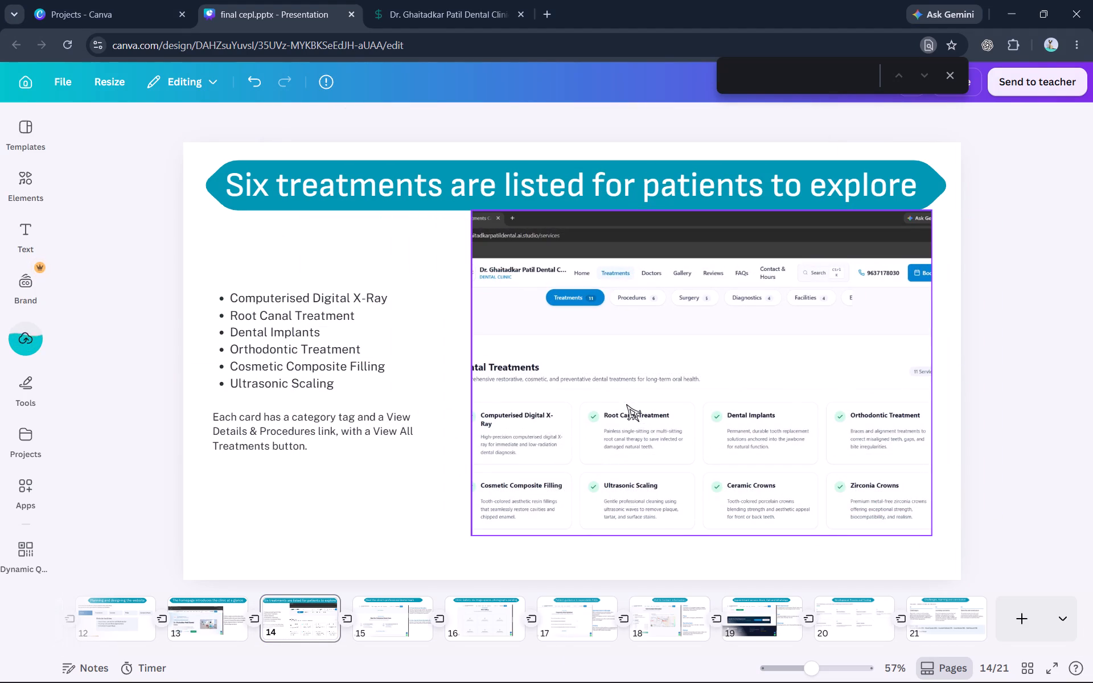
Widen the treatments screenshot on page 14 from the bullet text to the heading banner's right end, and move it slightly down from the heading.
{"action": "double_click", "coordinate": [584, 404]}
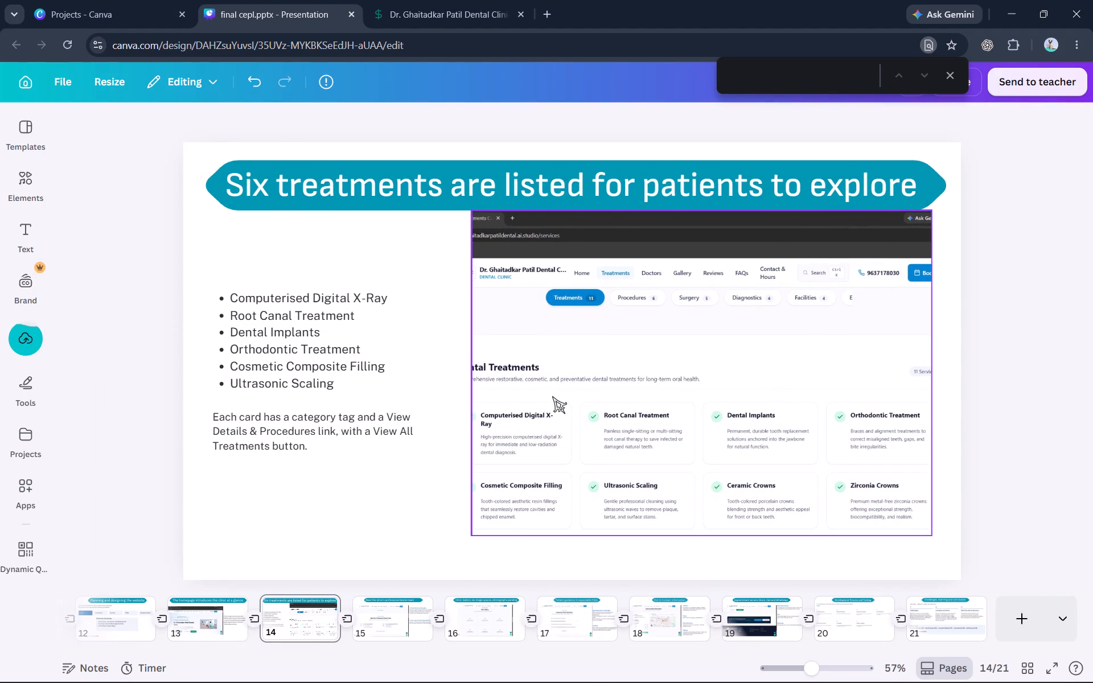
{"action": "left_click", "coordinate": [488, 386]}
{"action": "left_click_drag", "start_coordinate": [471, 375], "coordinate": [412, 381]}
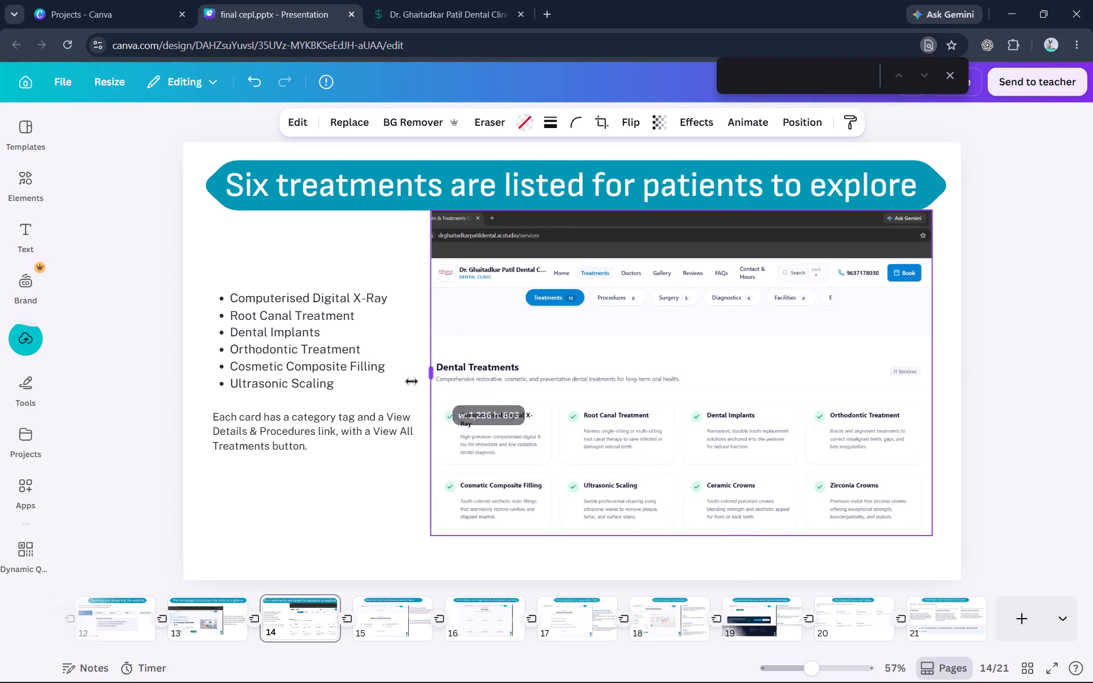
{"action": "left_click_drag", "start_coordinate": [412, 381], "coordinate": [418, 384]}
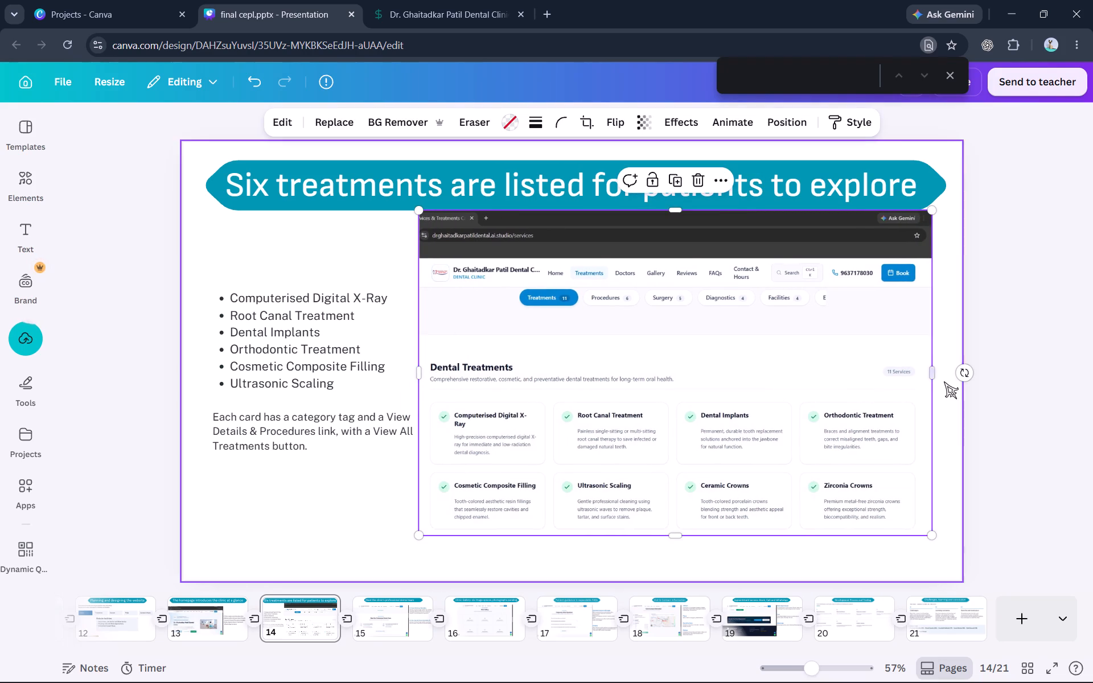
{"action": "left_click_drag", "start_coordinate": [931, 375], "coordinate": [954, 376]}
{"action": "left_click_drag", "start_coordinate": [816, 364], "coordinate": [820, 382]}
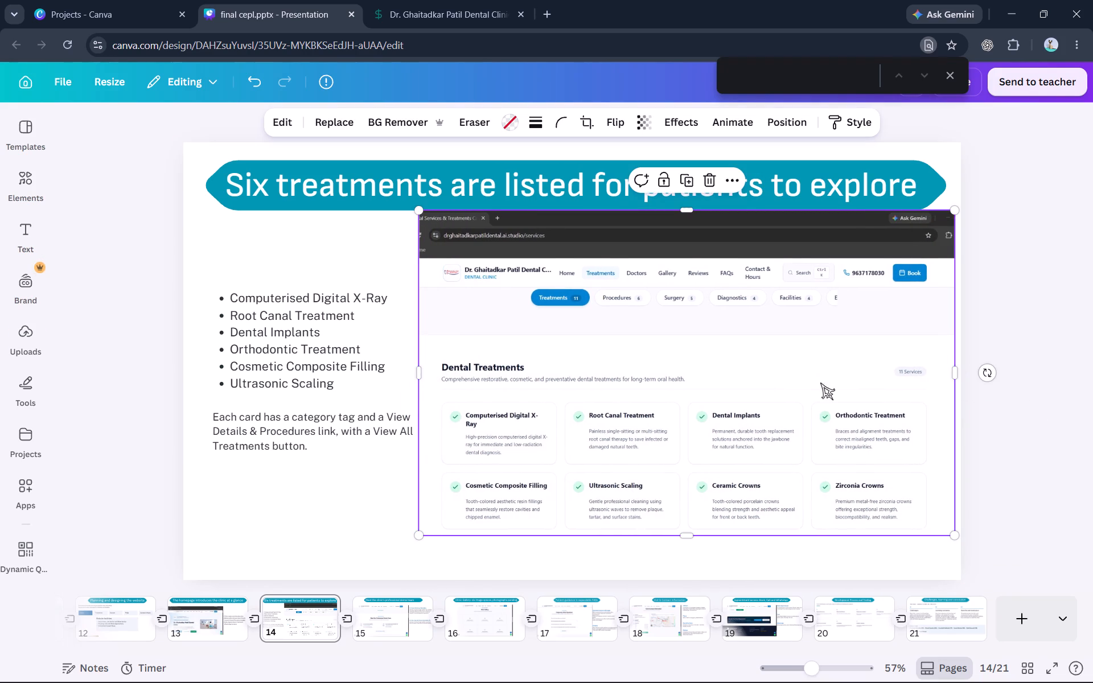
{"action": "left_click_drag", "start_coordinate": [820, 382], "coordinate": [817, 380]}
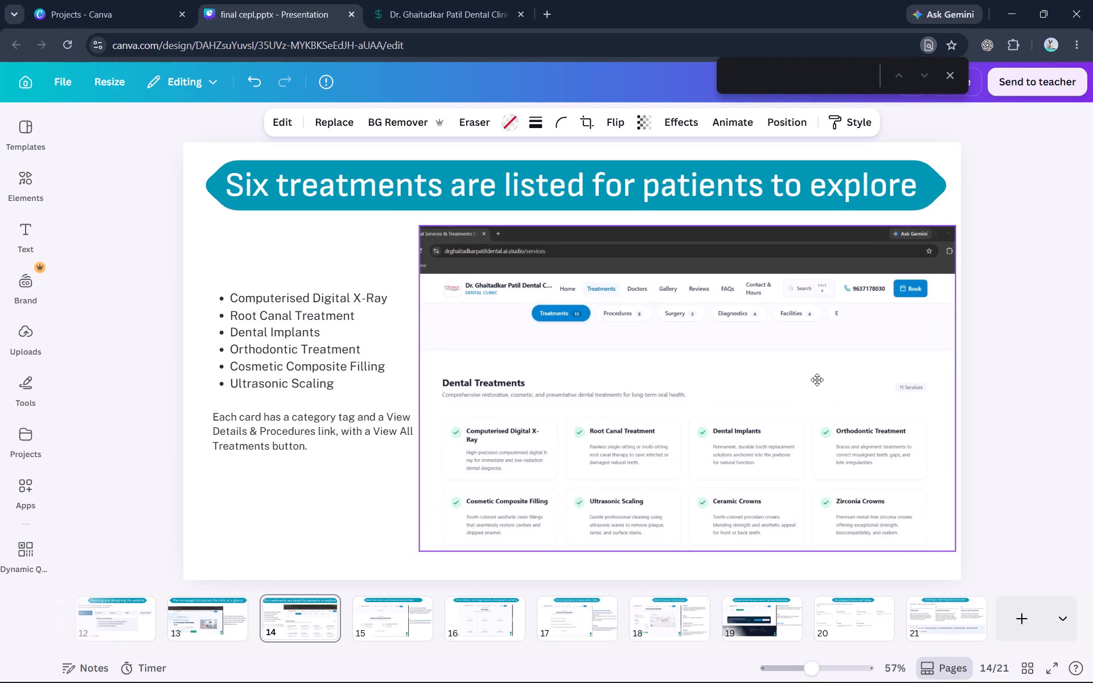
{"action": "left_click_drag", "start_coordinate": [817, 380], "coordinate": [816, 380]}
{"action": "left_click", "coordinate": [1082, 329]}
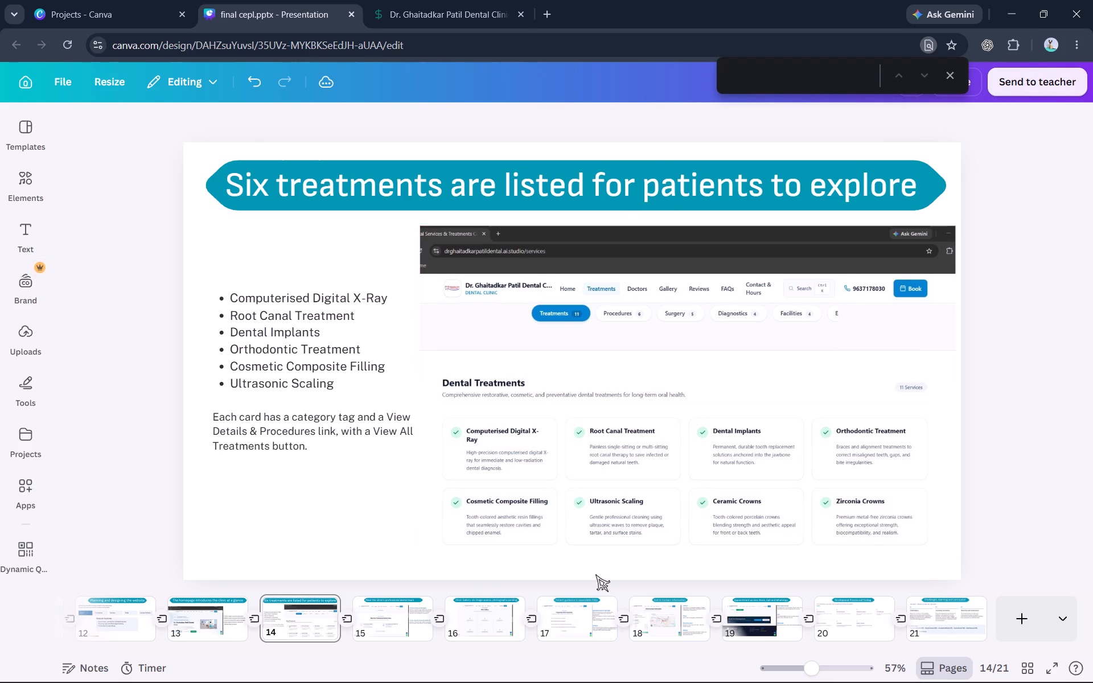
Go to page 15, the slide about the clinic's professional dental team.
{"action": "left_click", "coordinate": [391, 616]}
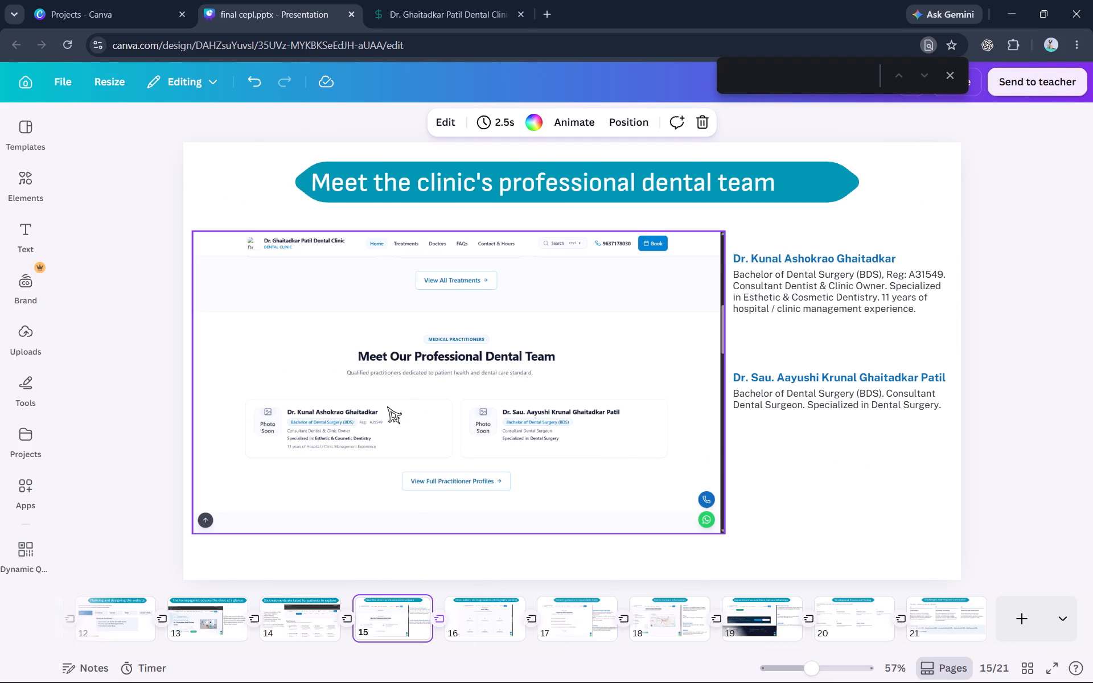
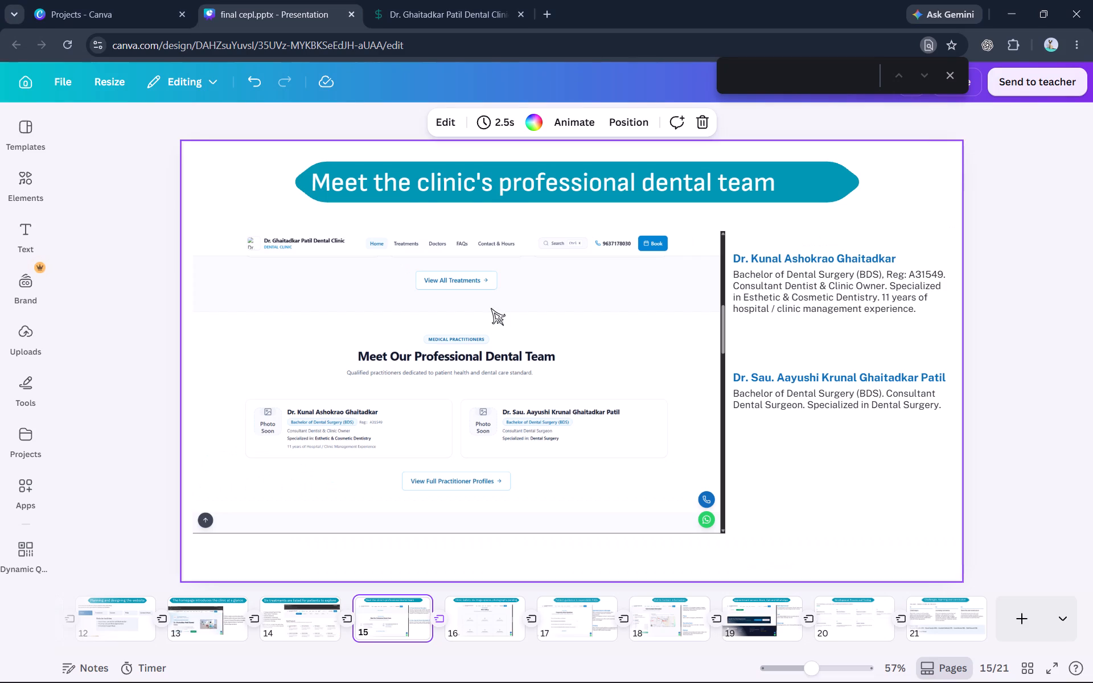
{"action": "left_click", "coordinate": [448, 356]}
{"action": "key", "text": "BackSpace"}
{"action": "key", "text": "ctrl+v"}
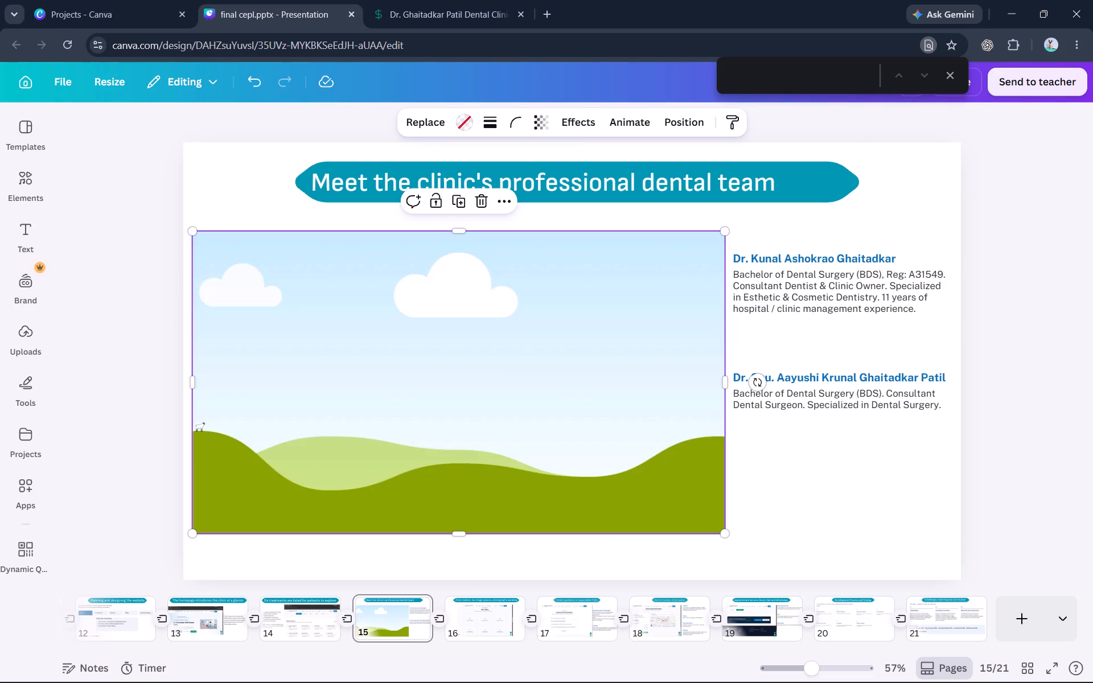
{"action": "left_click_drag", "start_coordinate": [537, 353], "coordinate": [479, 371]}
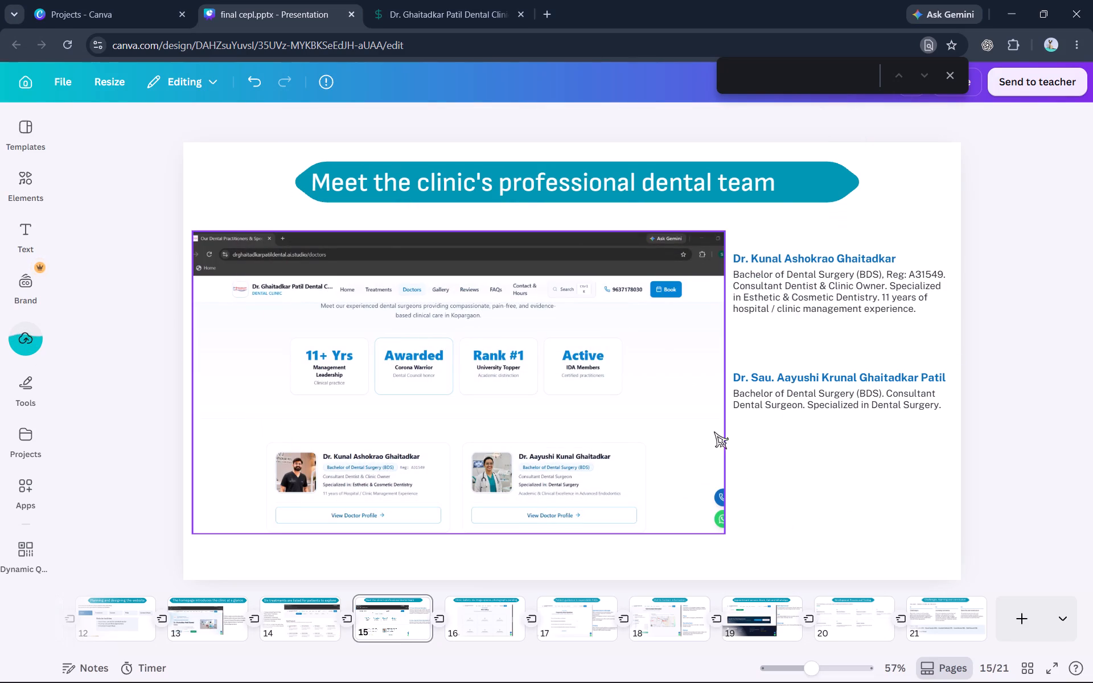
Shift the new doctors page screenshot on page 15 slightly to the left within its crop frame.
{"action": "double_click", "coordinate": [681, 456]}
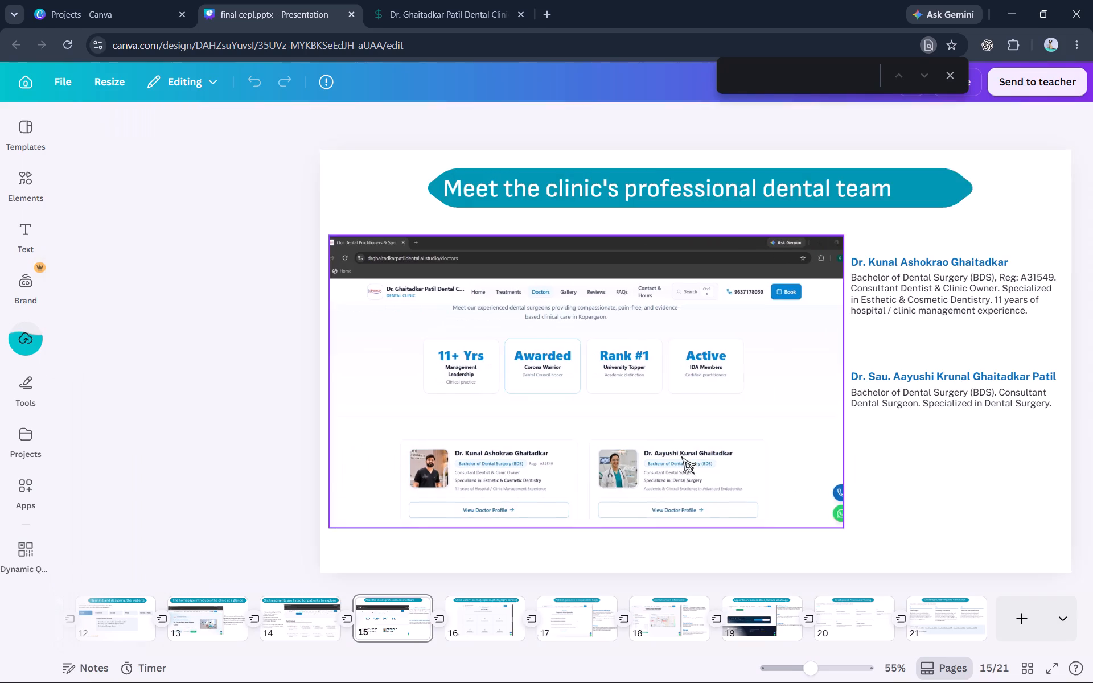
{"action": "double_click", "coordinate": [595, 446]}
{"action": "left_click", "coordinate": [595, 446]}
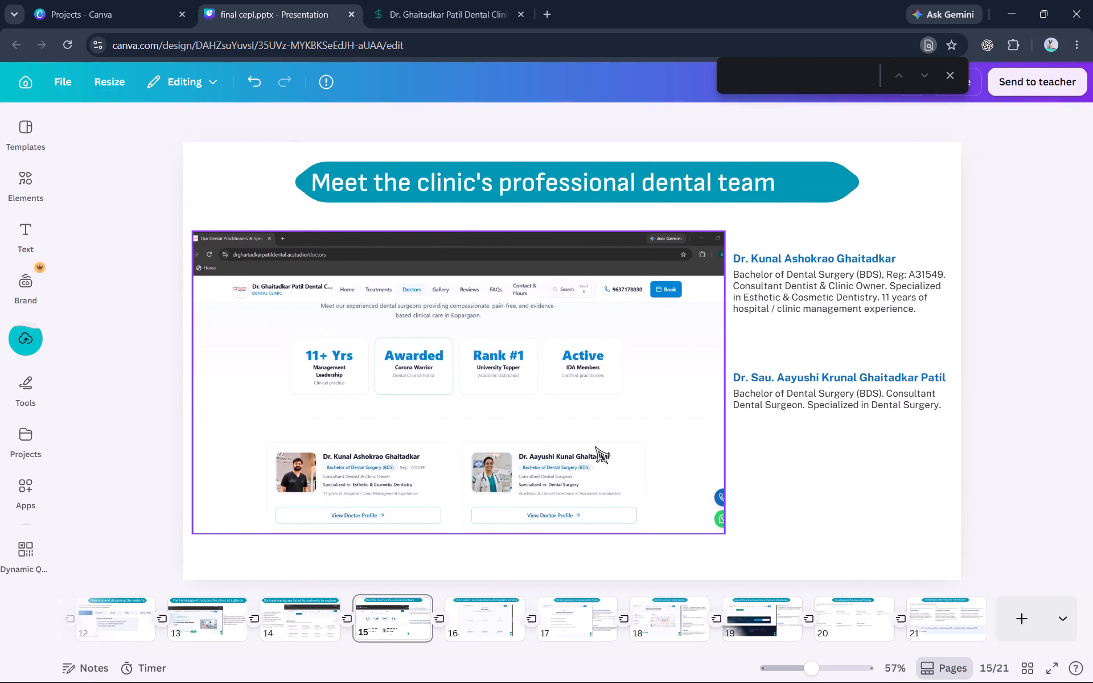
{"action": "left_click", "coordinate": [595, 446]}
{"action": "left_click", "coordinate": [595, 446]}
{"action": "double_click", "coordinate": [595, 446]}
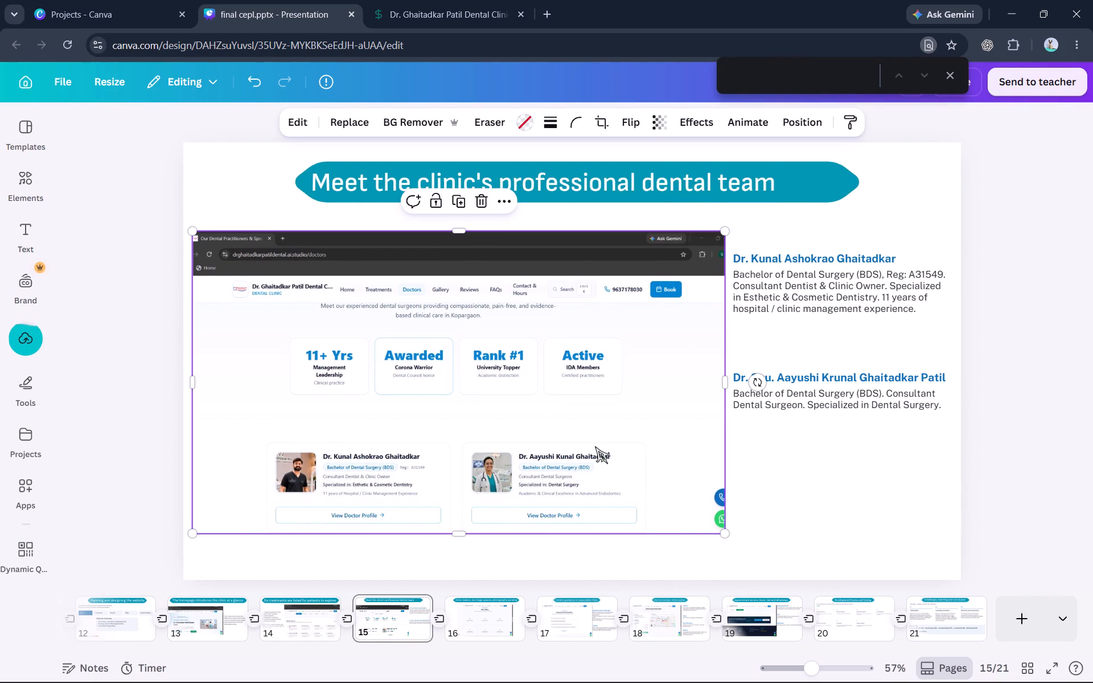
{"action": "left_click_drag", "start_coordinate": [589, 421], "coordinate": [583, 421]}
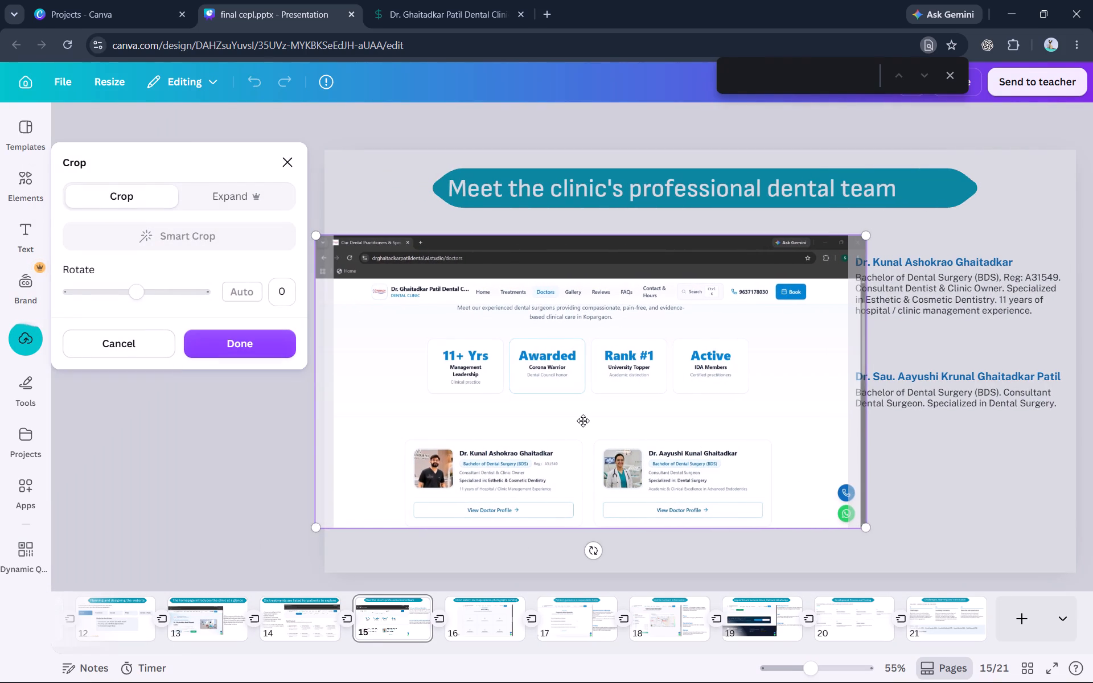
{"action": "left_click_drag", "start_coordinate": [583, 421], "coordinate": [578, 423]}
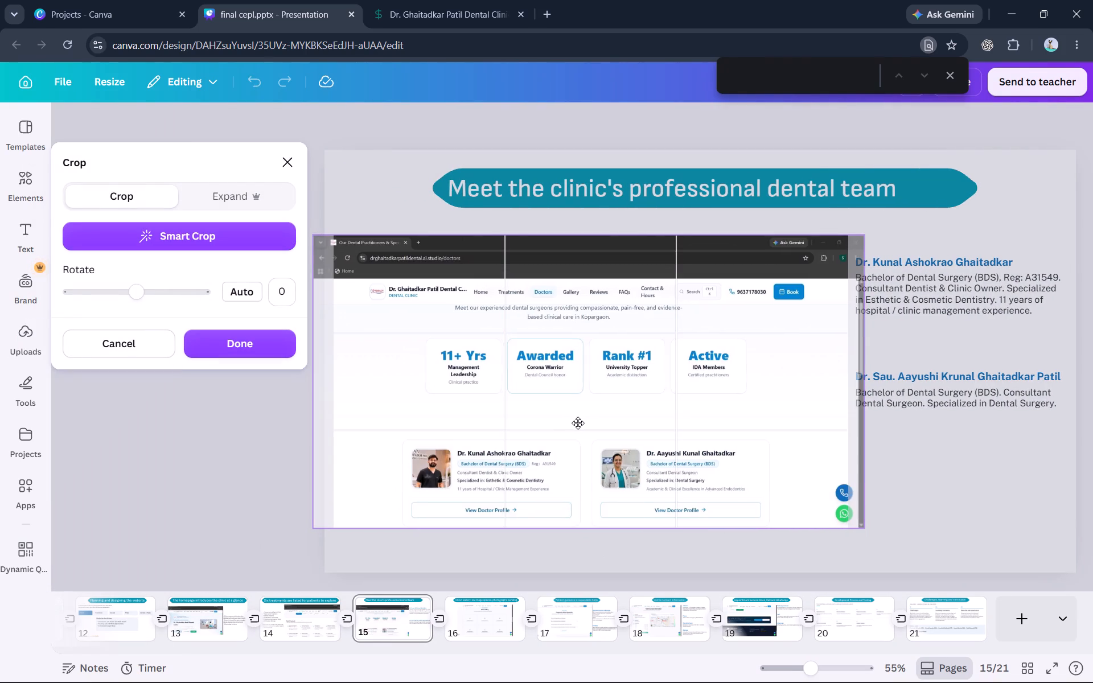
{"action": "left_click_drag", "start_coordinate": [578, 423], "coordinate": [581, 422]}
{"action": "left_click", "coordinate": [254, 519]}
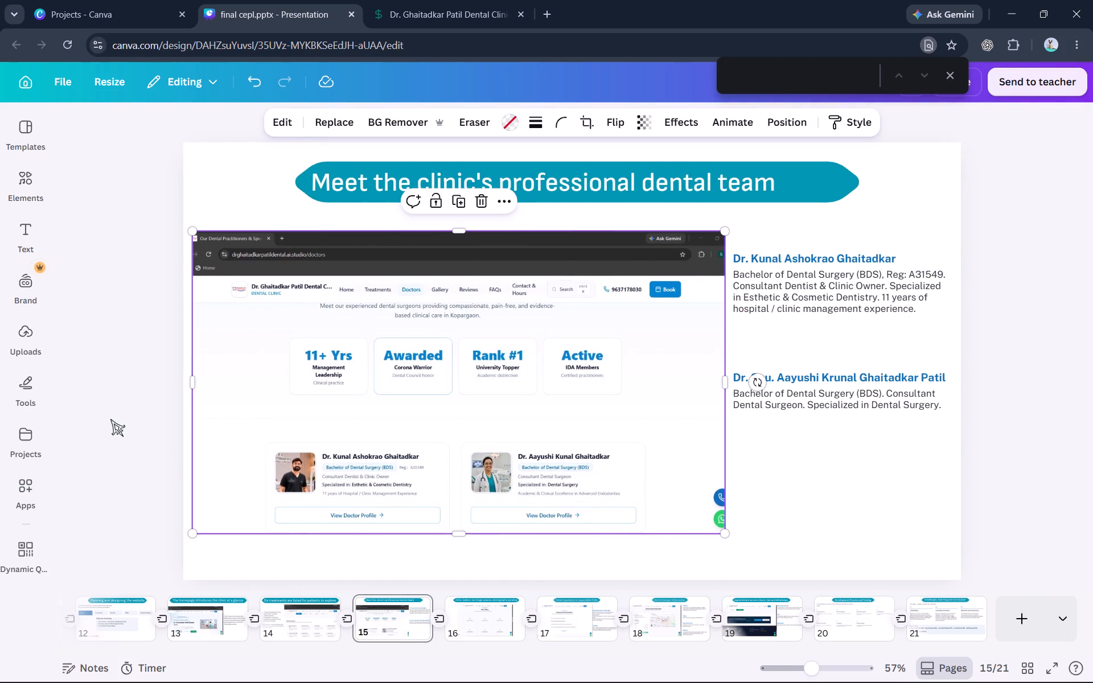
Go to the Clinic Gallery slide, page 16, and switch away from the presentation to fetch its replacement screenshot.
{"action": "left_click", "coordinate": [485, 612]}
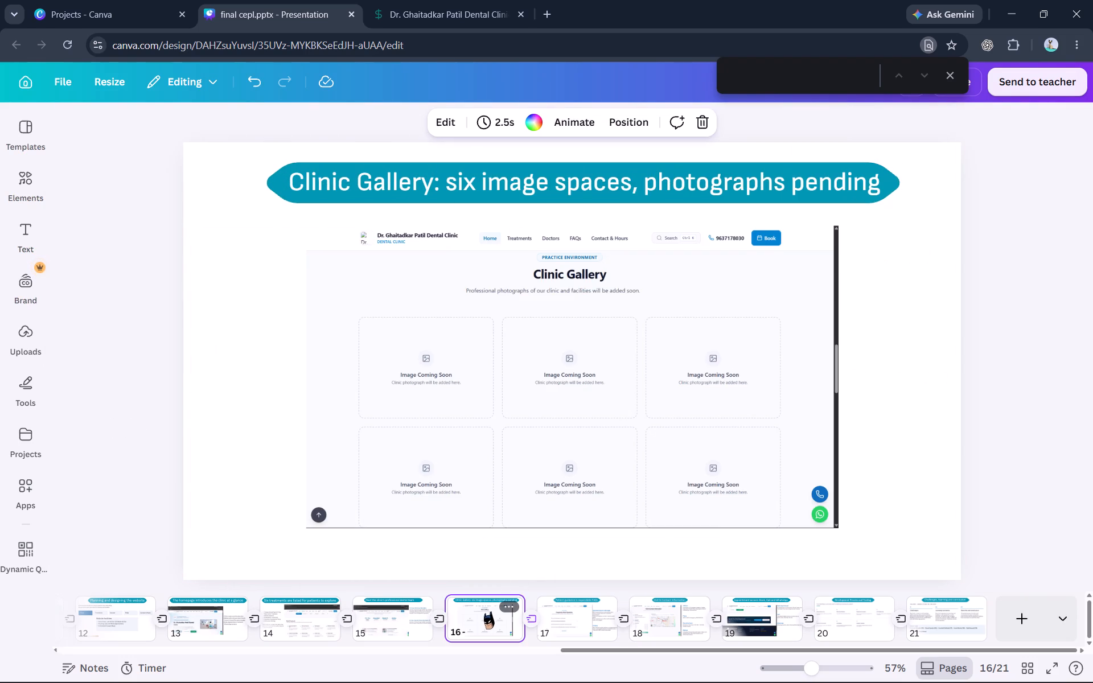
{"action": "key", "text": "alt+Tab"}
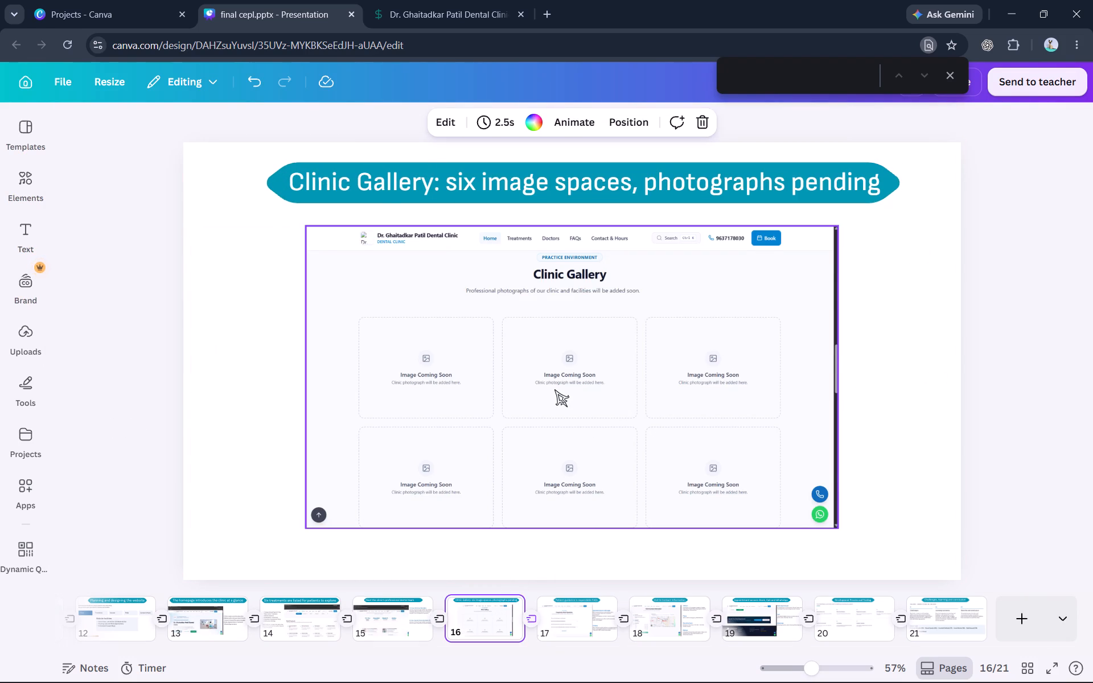
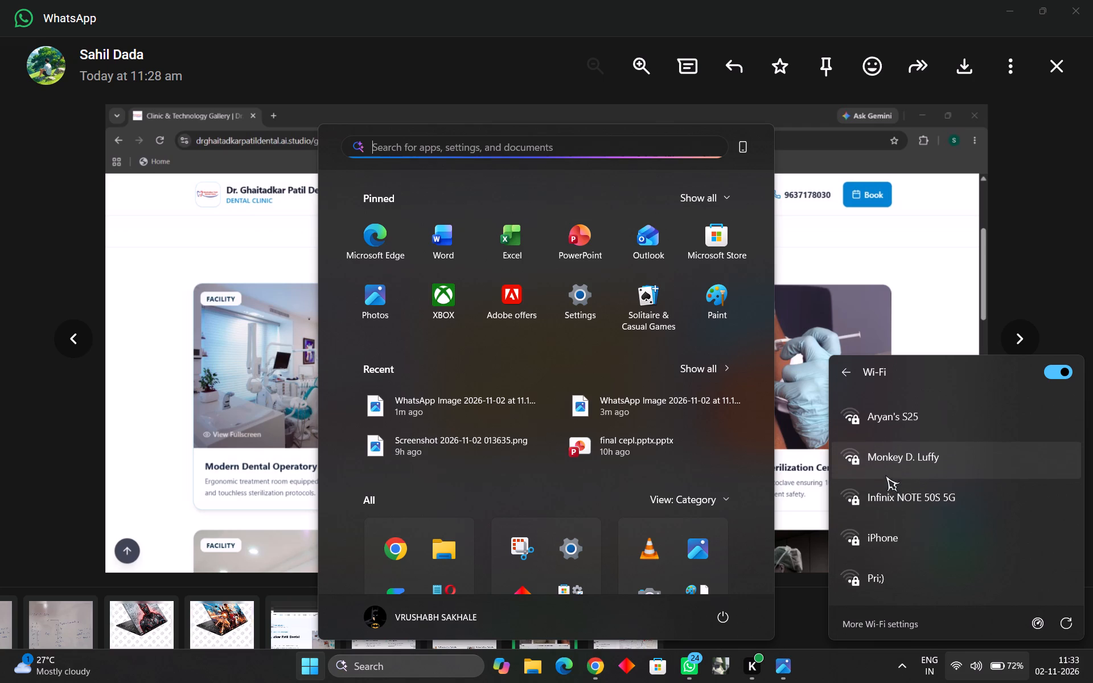
{"action": "scroll", "coordinate": [885, 475], "scroll_direction": "up", "scroll_amount": 8}
{"action": "scroll", "coordinate": [885, 475], "scroll_direction": "down", "scroll_amount": 4}
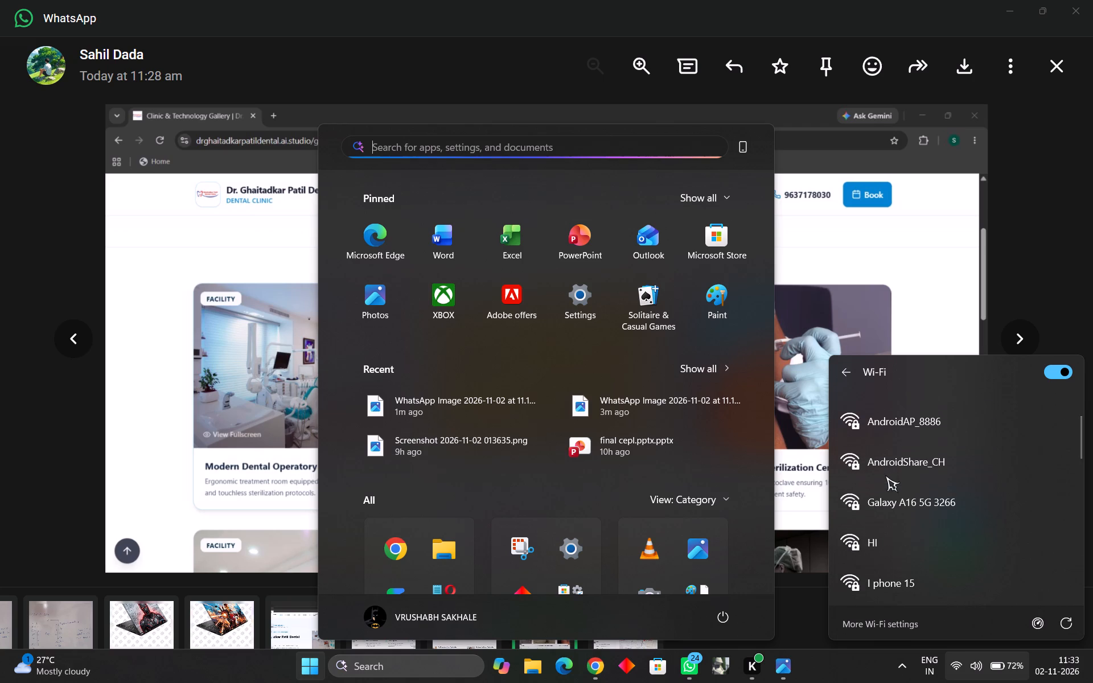
{"action": "scroll", "coordinate": [885, 475], "scroll_direction": "down", "scroll_amount": 2}
{"action": "scroll", "coordinate": [885, 475], "scroll_direction": "up", "scroll_amount": 7}
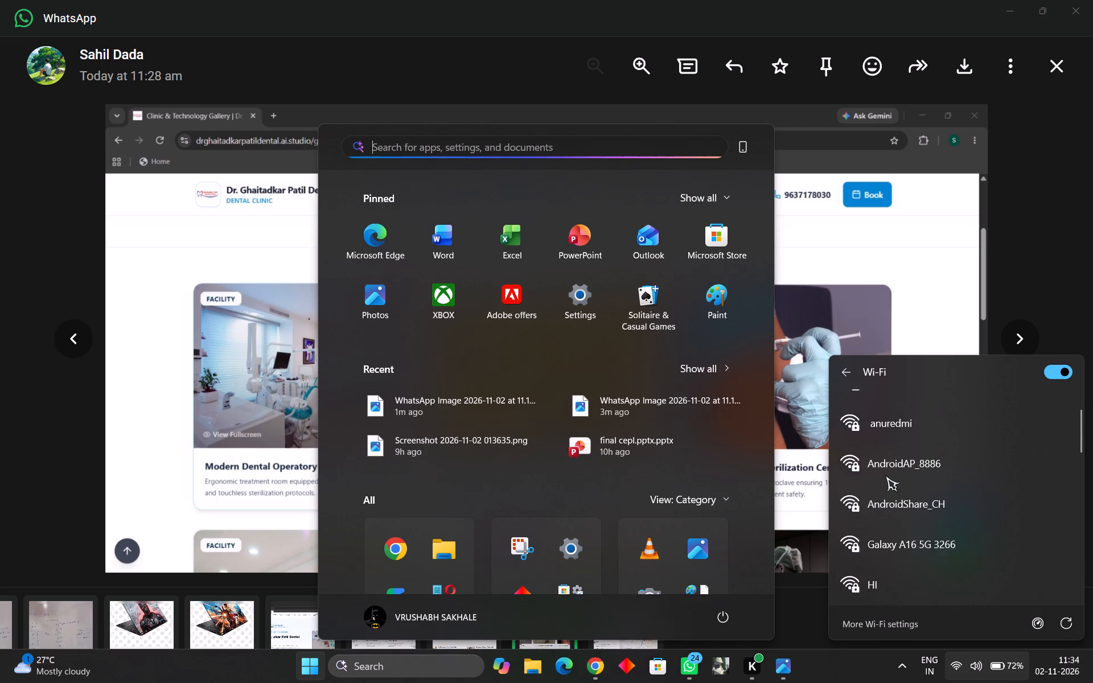
{"action": "scroll", "coordinate": [885, 475], "scroll_direction": "up", "scroll_amount": 3}
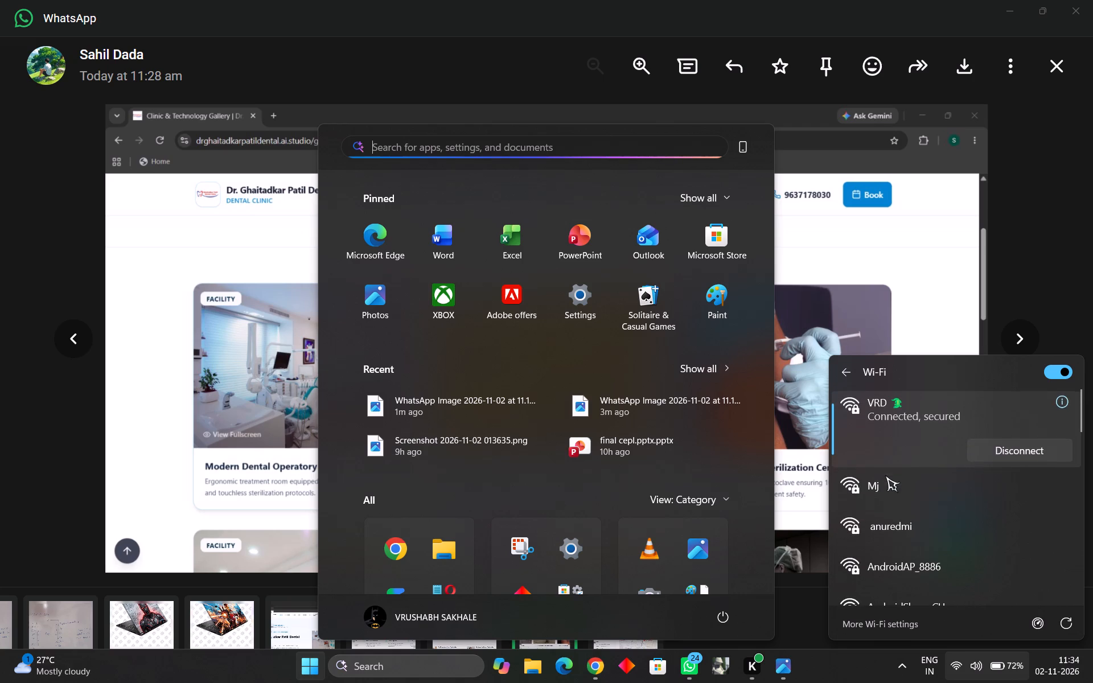
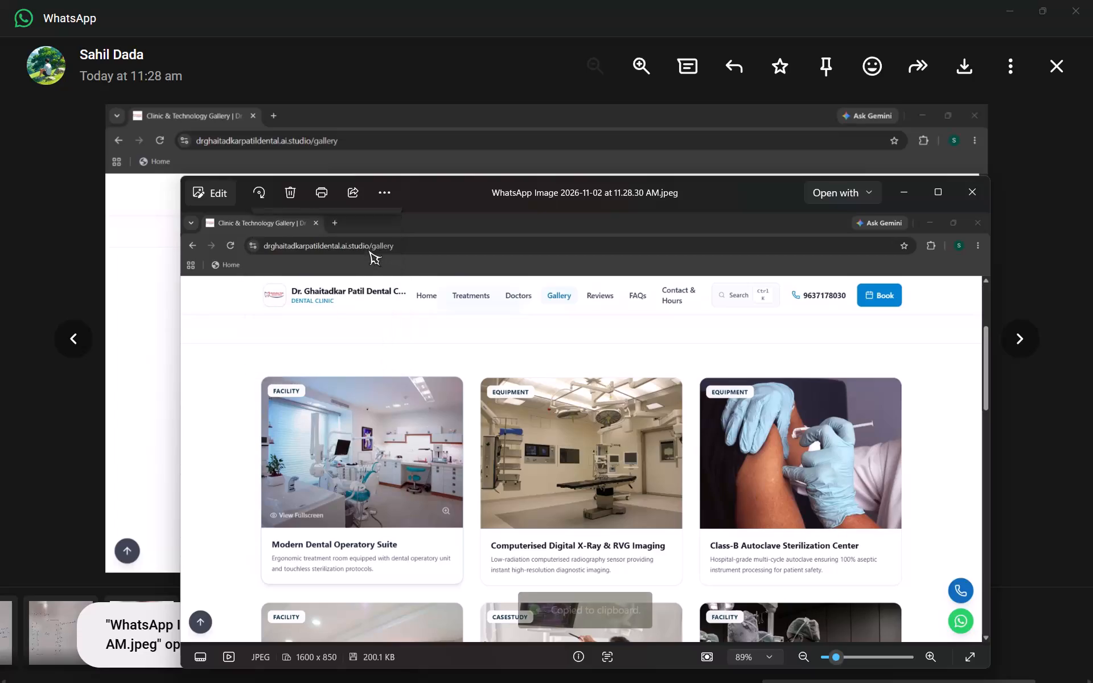
Return to the presentation and replace the Clinic Gallery screenshot on page 16 with the copied updated gallery screenshot, placing it in the emptied image frame.
{"action": "key", "text": "alt+Tab"}
{"action": "key", "text": "alt+Tab"}
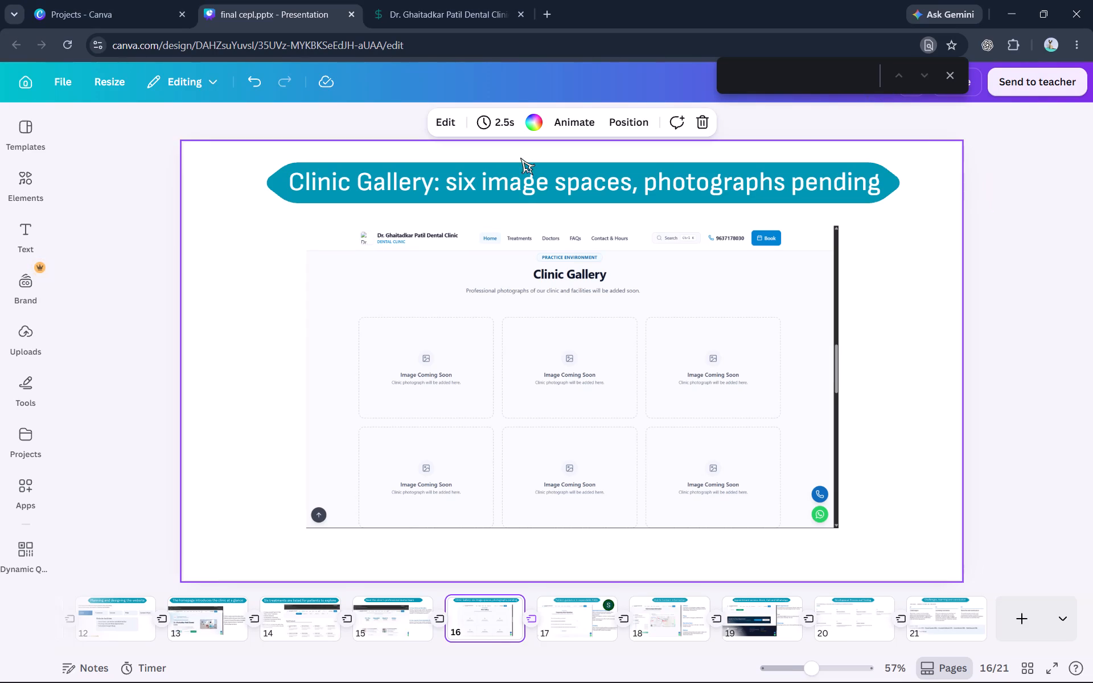
{"action": "left_click", "coordinate": [531, 359]}
{"action": "key", "text": "BackSpace"}
{"action": "key", "text": "ctrl+v"}
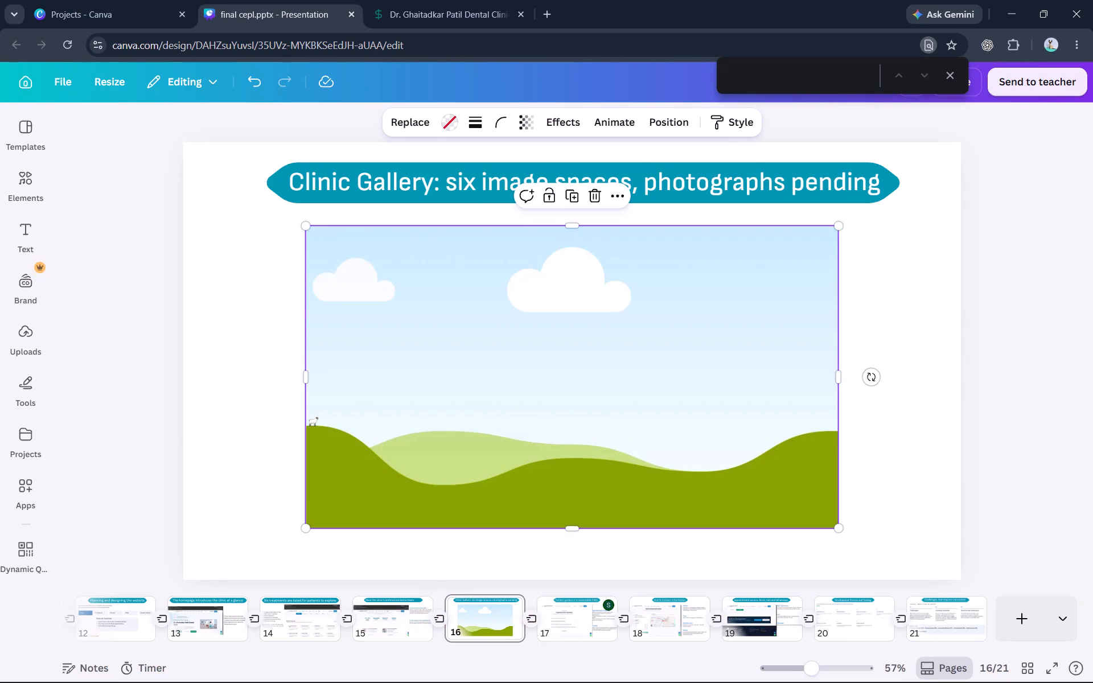
{"action": "left_click_drag", "start_coordinate": [456, 396], "coordinate": [464, 431]}
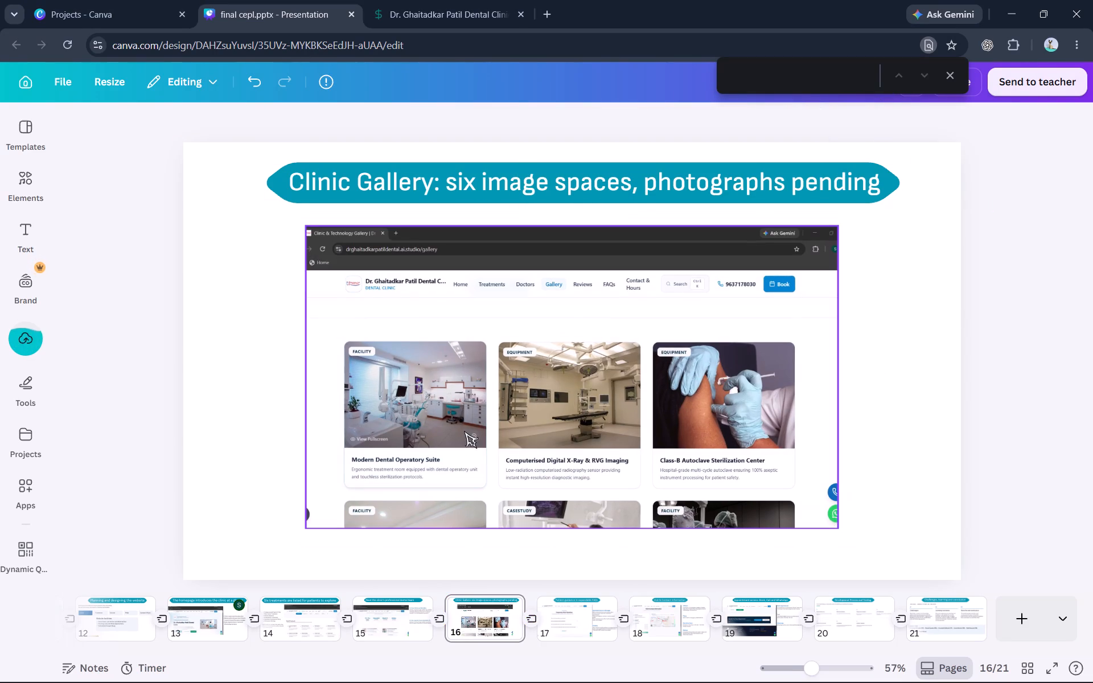
Move the new gallery screenshot on page 16 towards the slide's left margin and slightly up, just below the heading banner.
{"action": "left_click", "coordinate": [350, 336]}
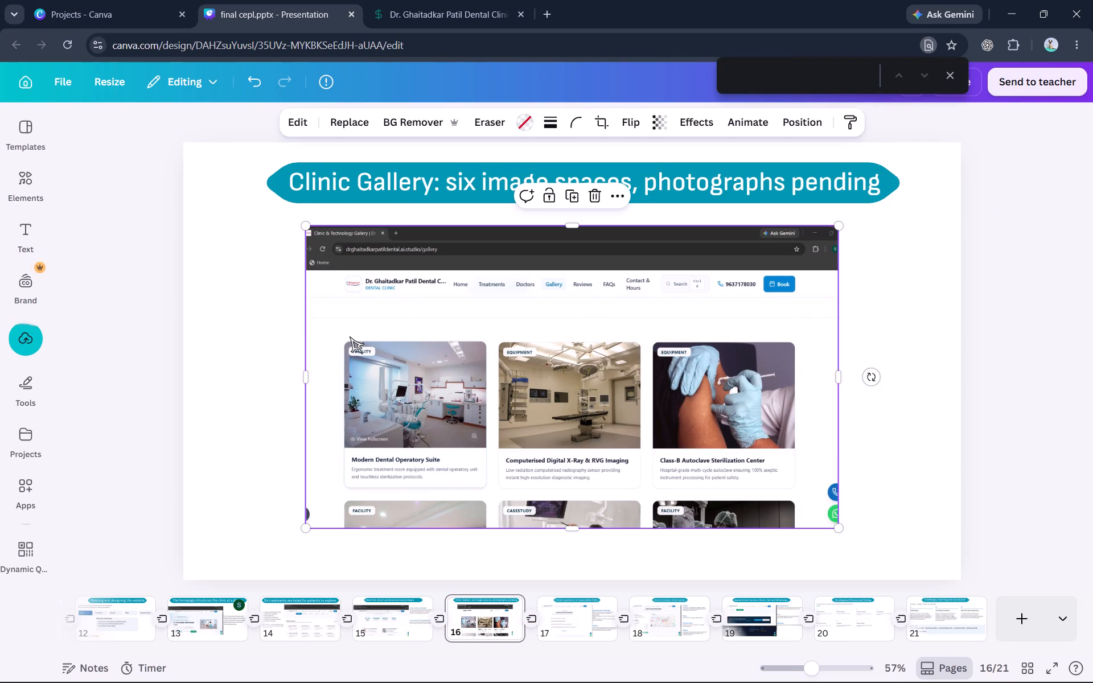
{"action": "left_click_drag", "start_coordinate": [350, 336], "coordinate": [260, 329]}
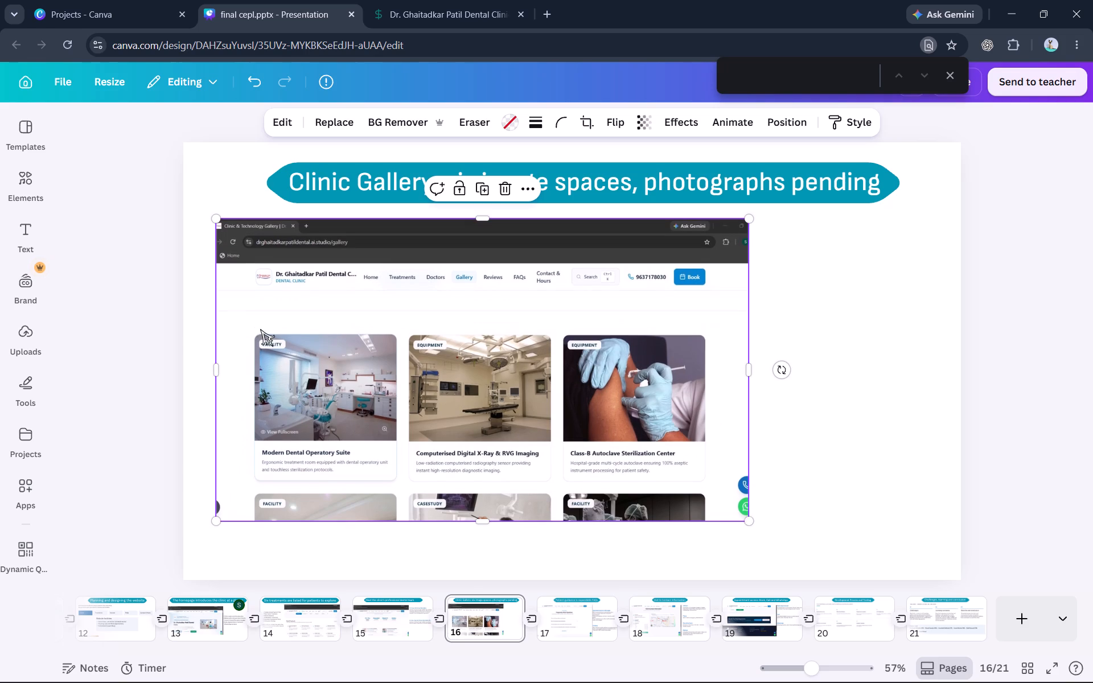
Enlarge the gallery page screenshot on page 16 and centre it horizontally on the slide, just below the Clinic Gallery heading.
{"action": "left_click_drag", "start_coordinate": [748, 524], "coordinate": [861, 537]}
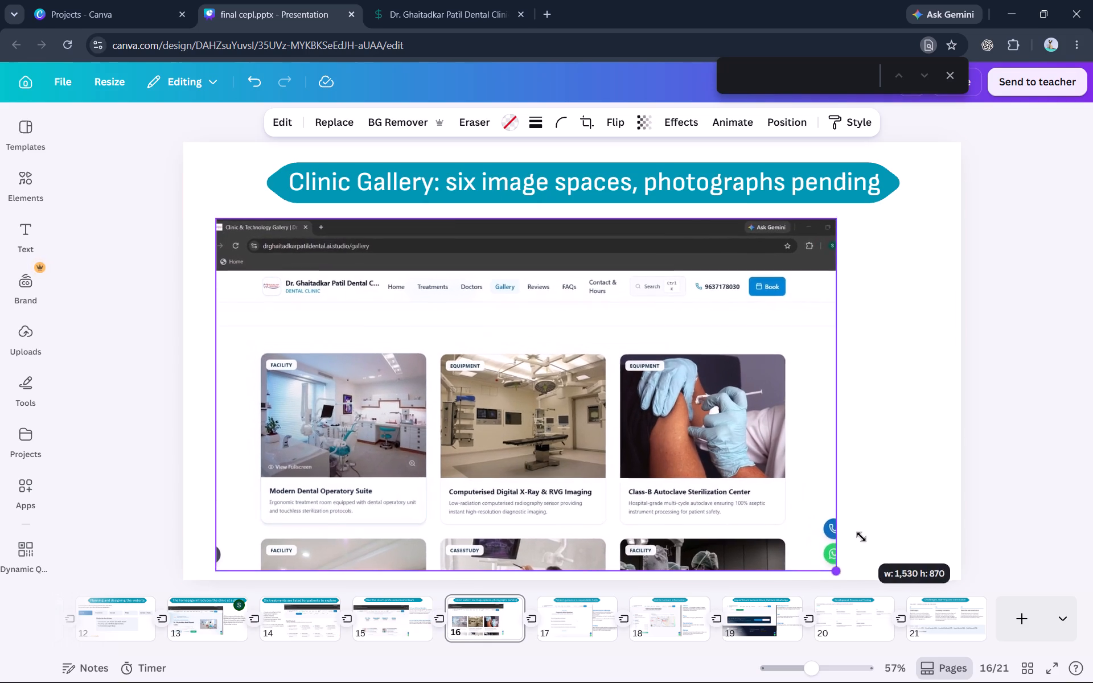
{"action": "left_click_drag", "start_coordinate": [861, 537], "coordinate": [832, 512]}
{"action": "left_click_drag", "start_coordinate": [577, 423], "coordinate": [642, 418]}
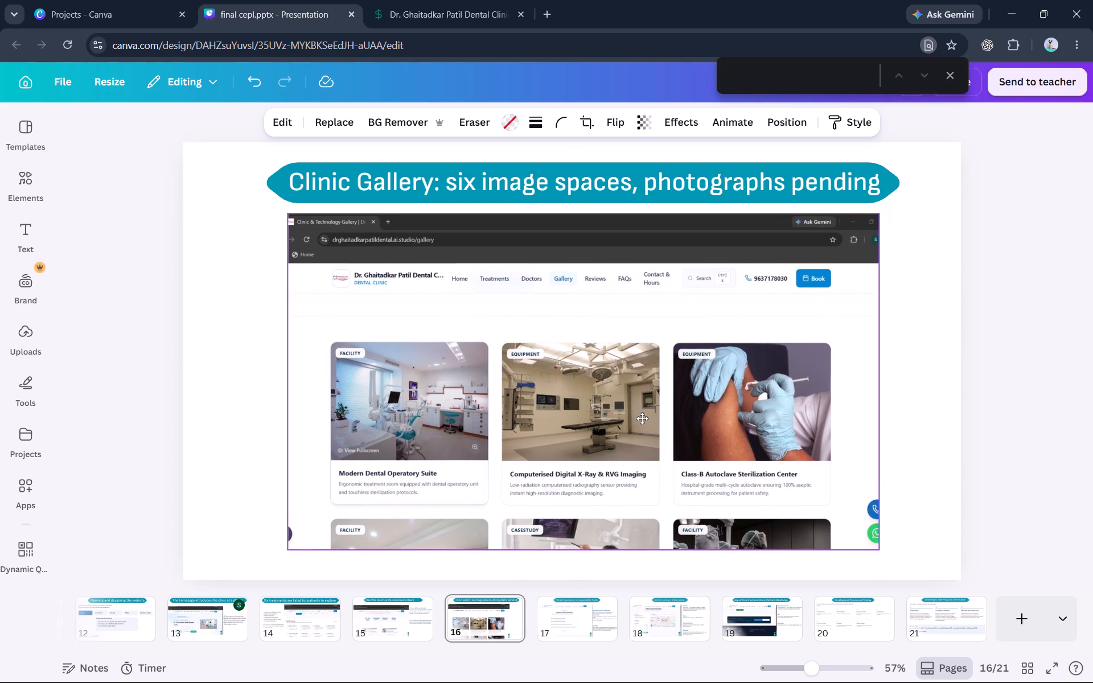
{"action": "left_click_drag", "start_coordinate": [642, 418], "coordinate": [636, 419]}
Open the gallery page screenshot on page 16 for cropping.
{"action": "double_click", "coordinate": [570, 413]}
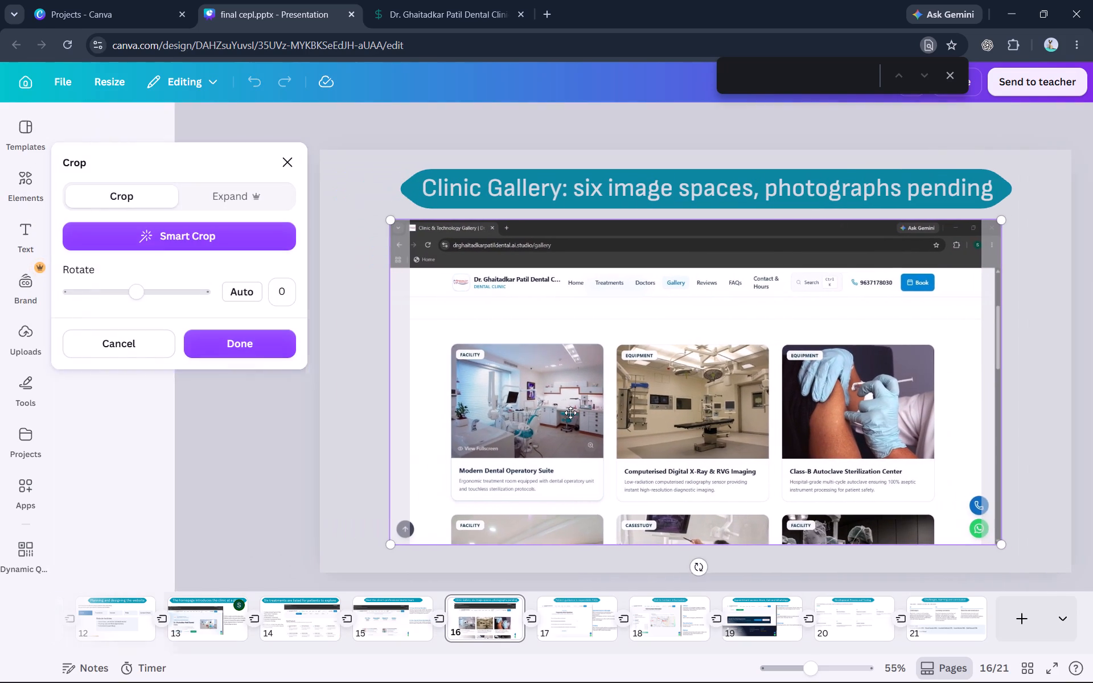
{"action": "left_click", "coordinate": [479, 449]}
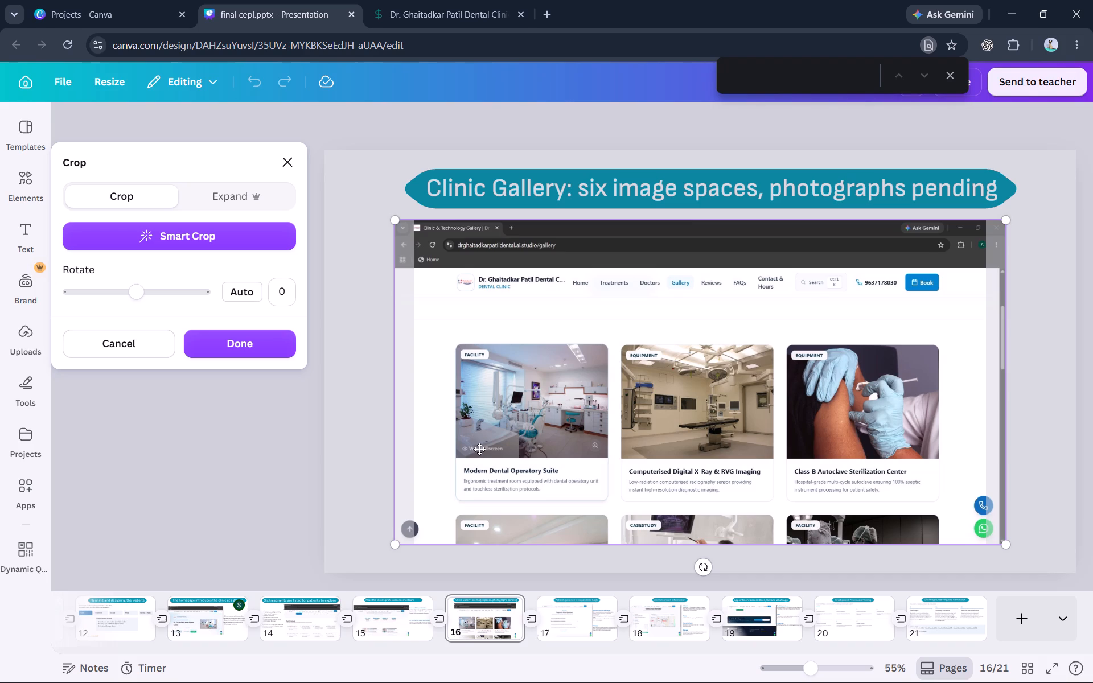
Widen the page 16 gallery screenshot's crop to its full width and align it with the Clinic Gallery heading, just below it.
{"action": "left_click", "coordinate": [360, 450]}
{"action": "left_click_drag", "start_coordinate": [279, 383], "coordinate": [277, 383]}
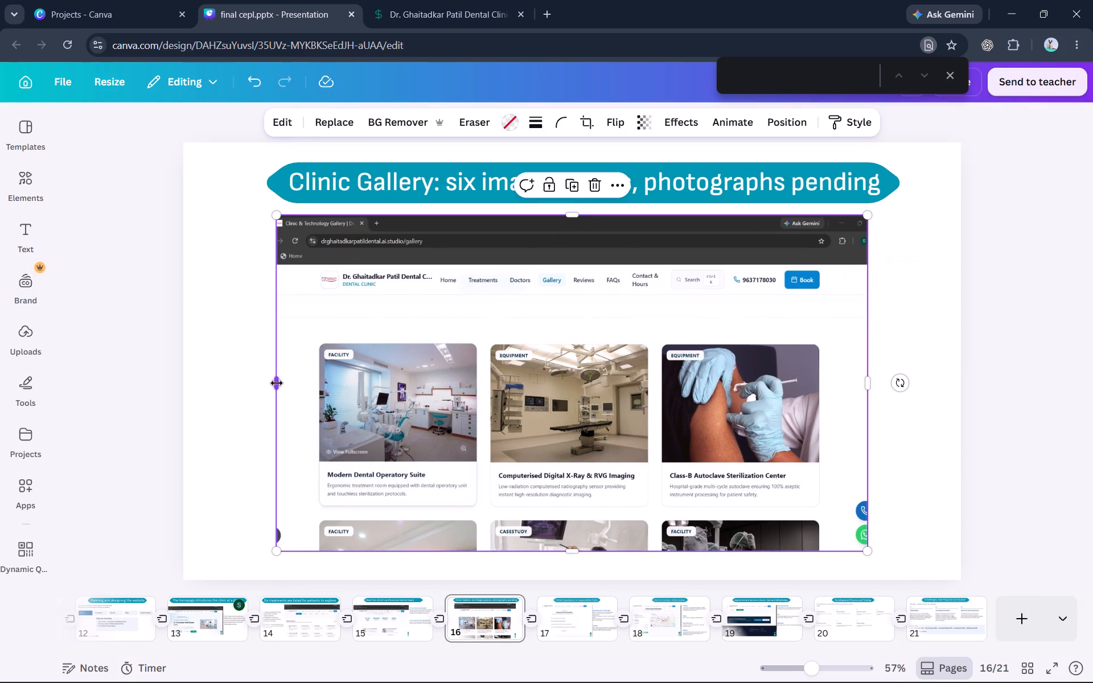
{"action": "left_click_drag", "start_coordinate": [277, 383], "coordinate": [249, 387]}
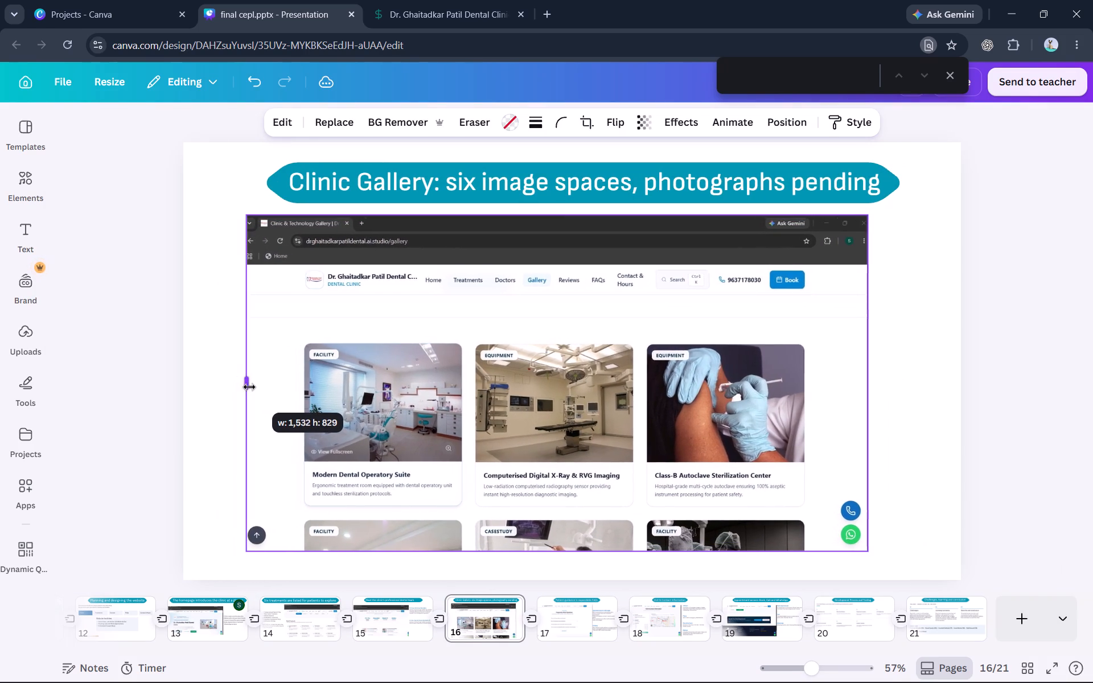
{"action": "left_click_drag", "start_coordinate": [249, 387], "coordinate": [240, 388]}
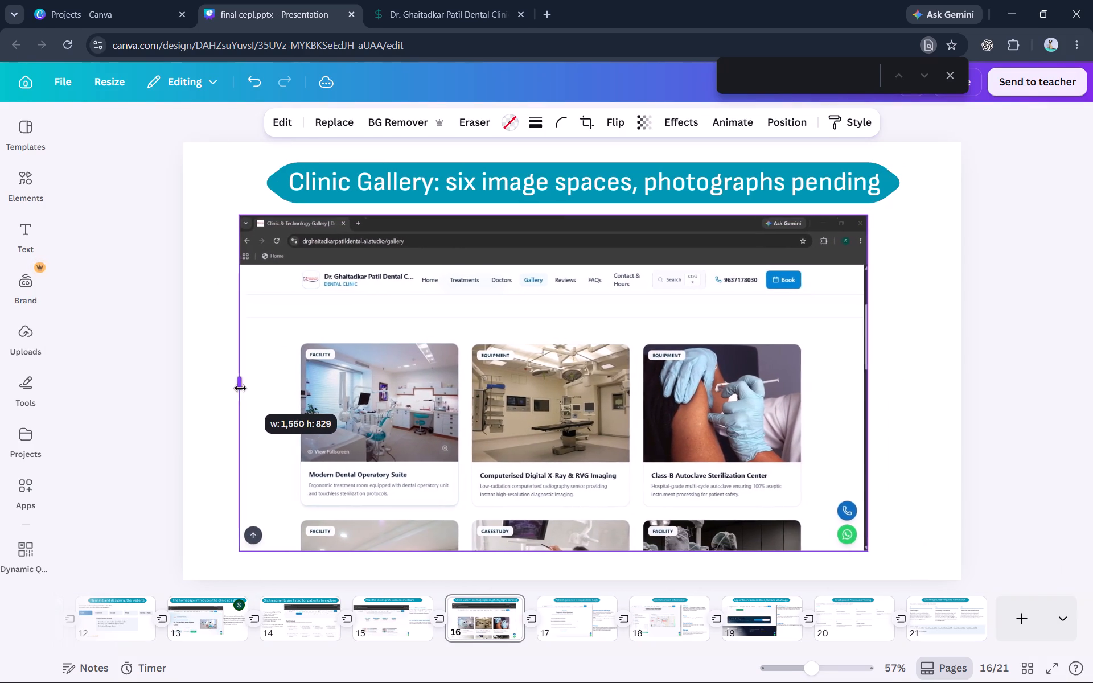
{"action": "left_click_drag", "start_coordinate": [240, 388], "coordinate": [238, 388]}
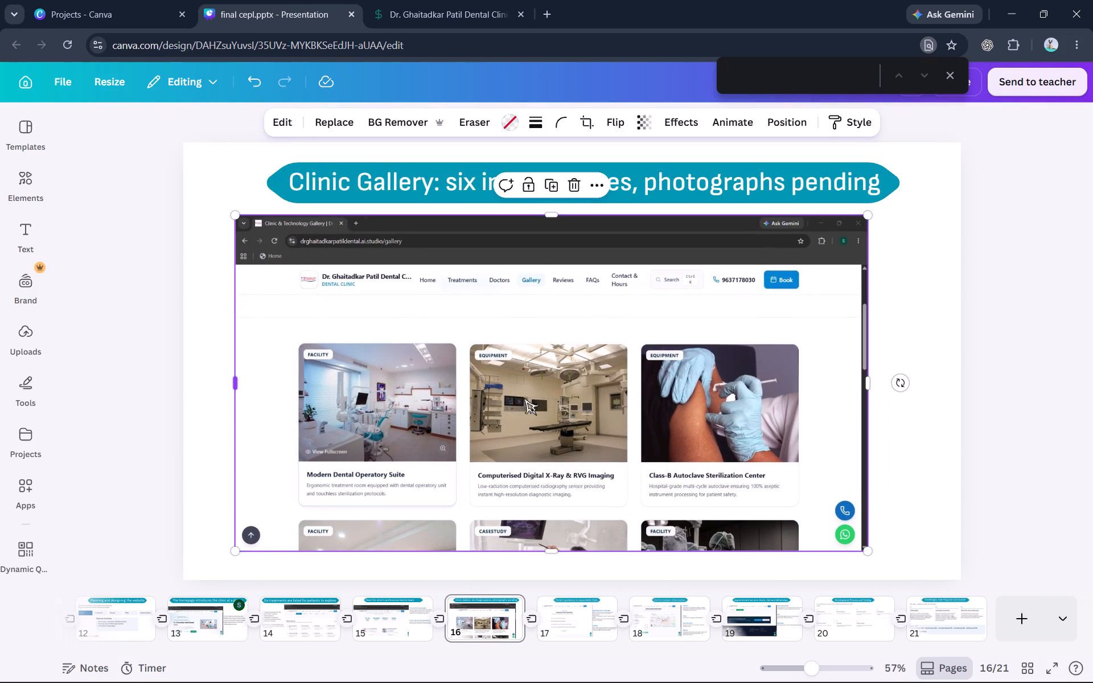
{"action": "left_click_drag", "start_coordinate": [531, 400], "coordinate": [561, 408]}
Go to page 17, the patient guide and FAQ slide, and switch to the image viewer showing the WhatsApp gallery screenshot.
{"action": "left_click", "coordinate": [579, 624]}
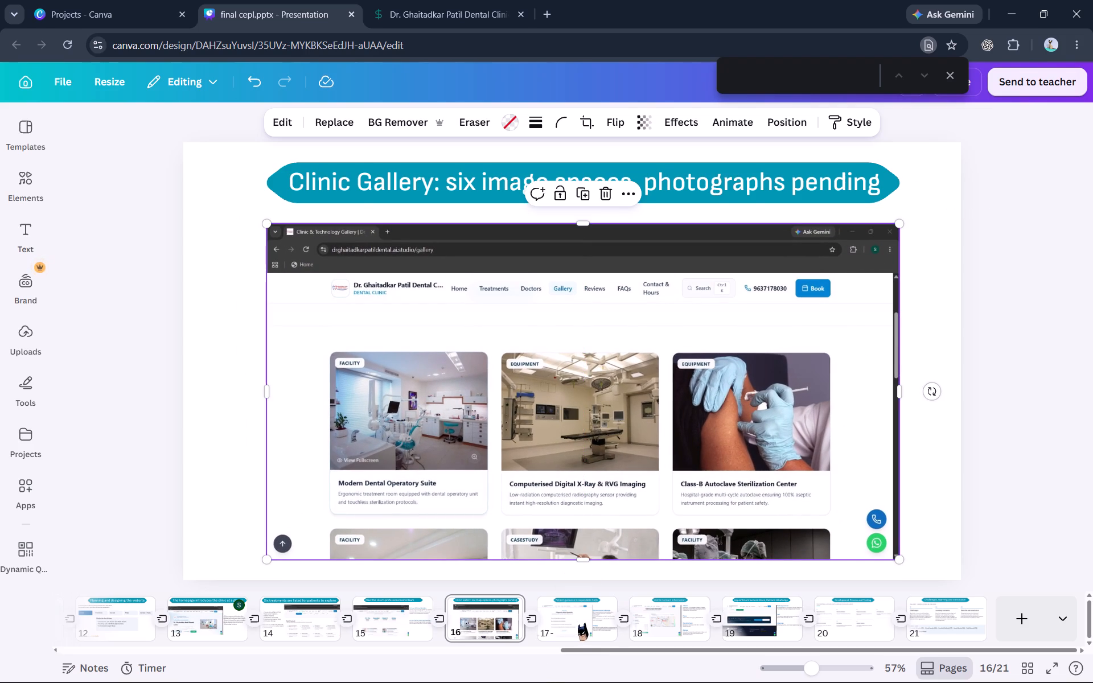
{"action": "key", "text": "alt+Tab"}
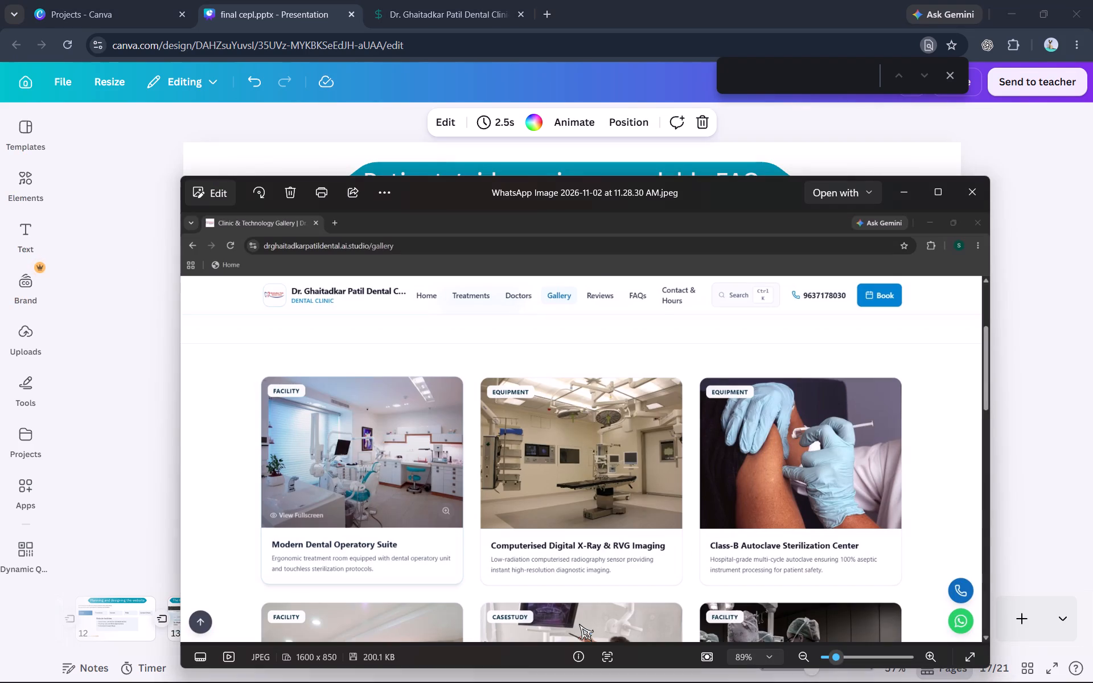
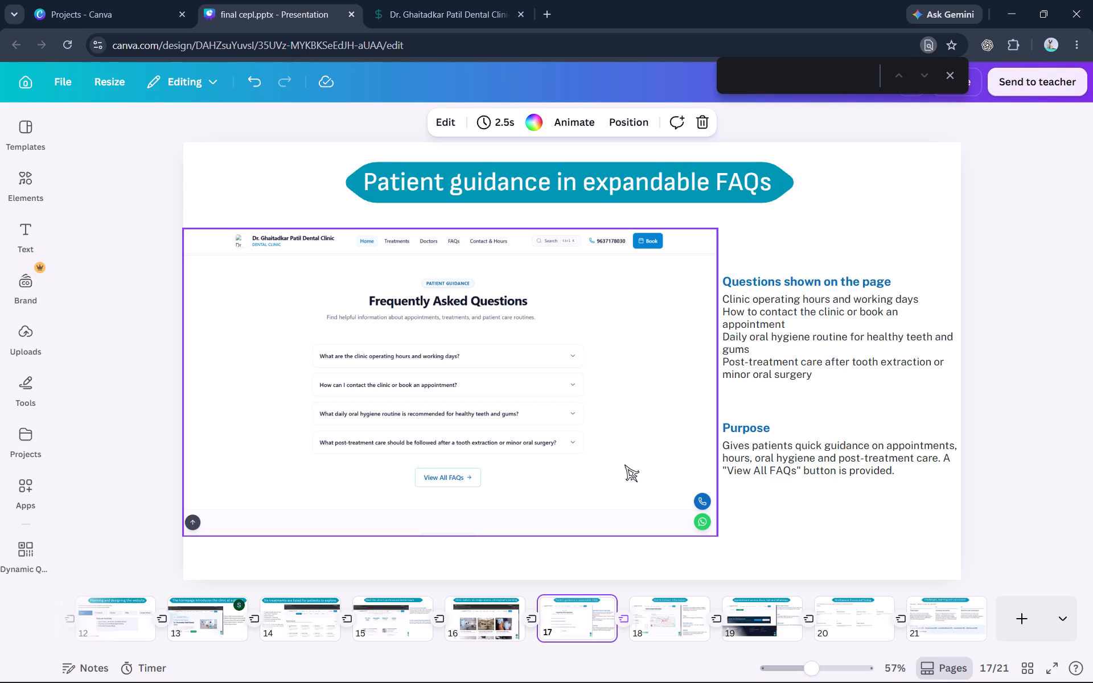
Open page 18, the Visit & Contact Information slide, and switch to WhatsApp to find the updated website screenshot.
{"action": "left_click", "coordinate": [638, 613]}
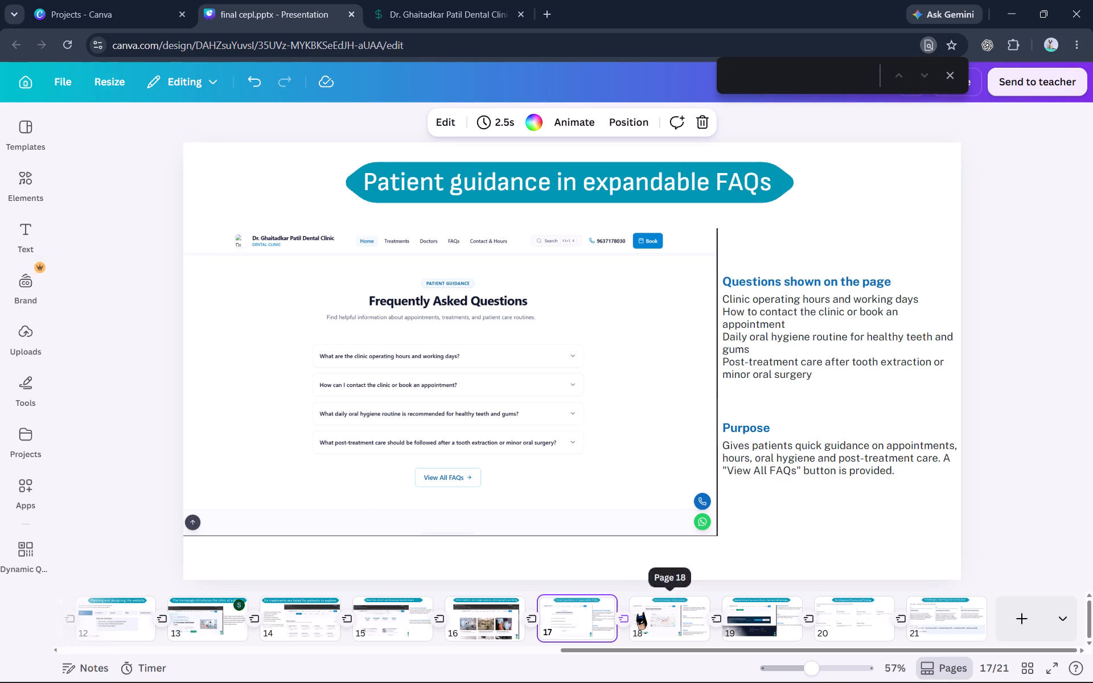
{"action": "key", "text": "alt+Tab"}
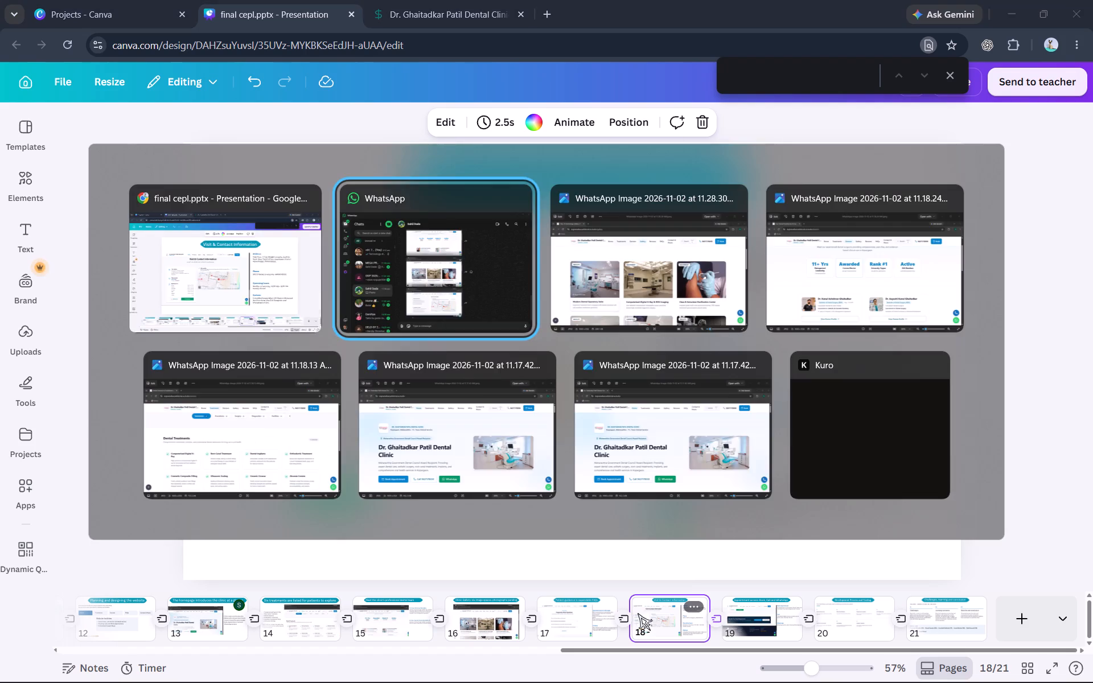
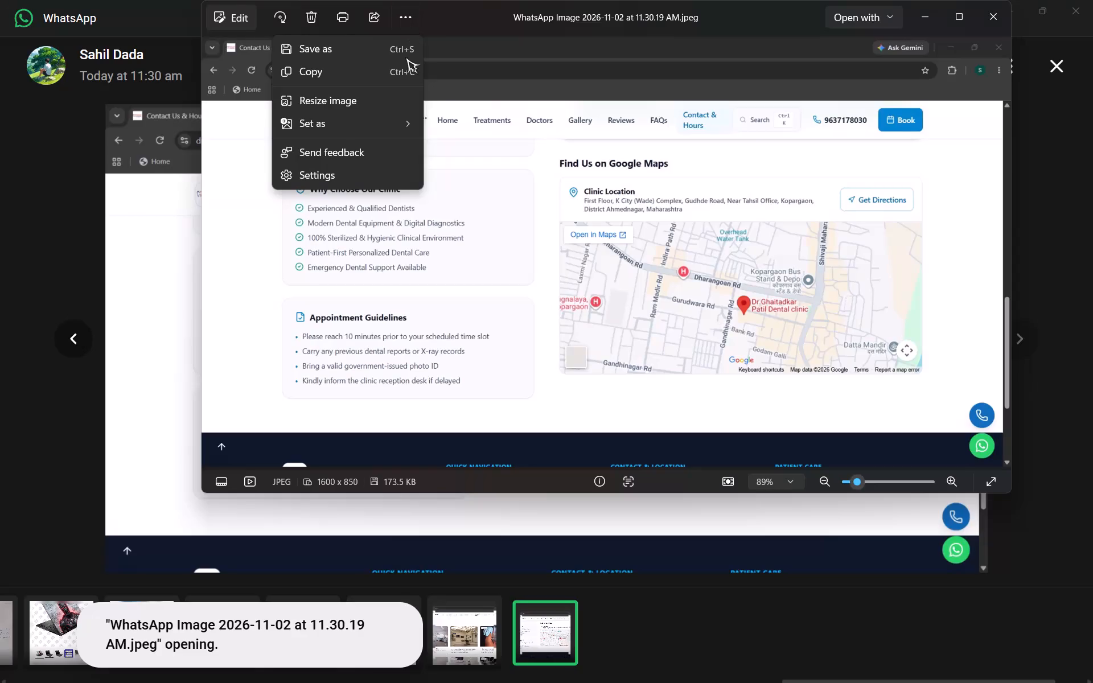
Replace the old website screenshot on page 18 with a copy of the new contact page image, placed in the existing picture frame.
{"action": "left_click", "coordinate": [350, 73]}
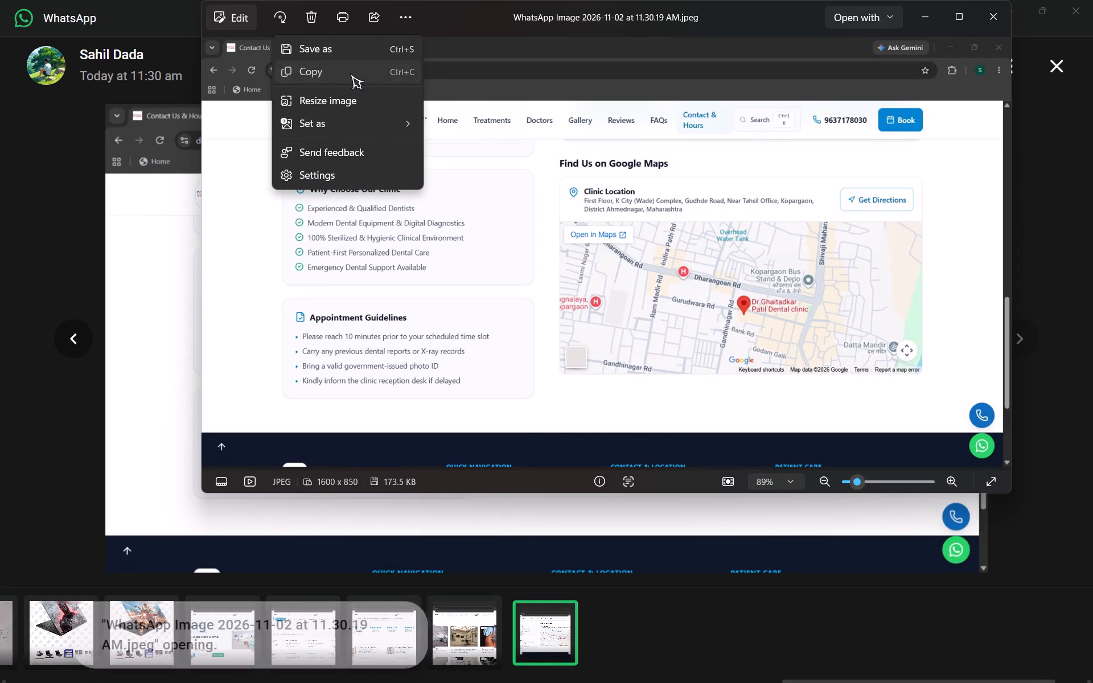
{"action": "key", "text": "alt+Tab"}
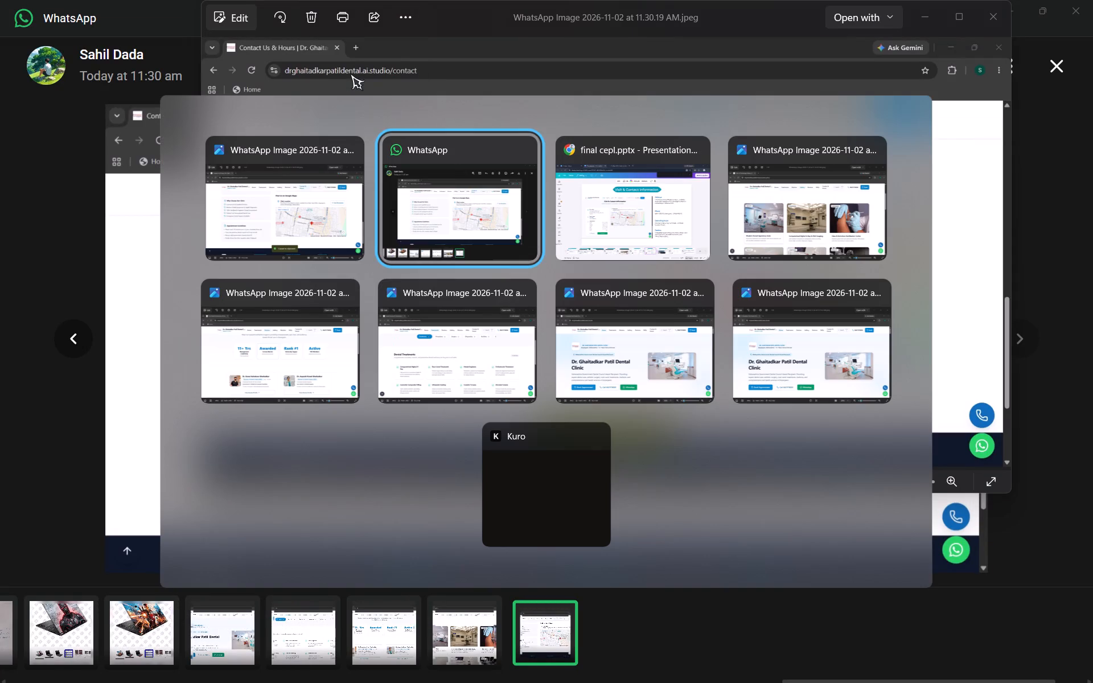
{"action": "key", "text": "alt+Tab"}
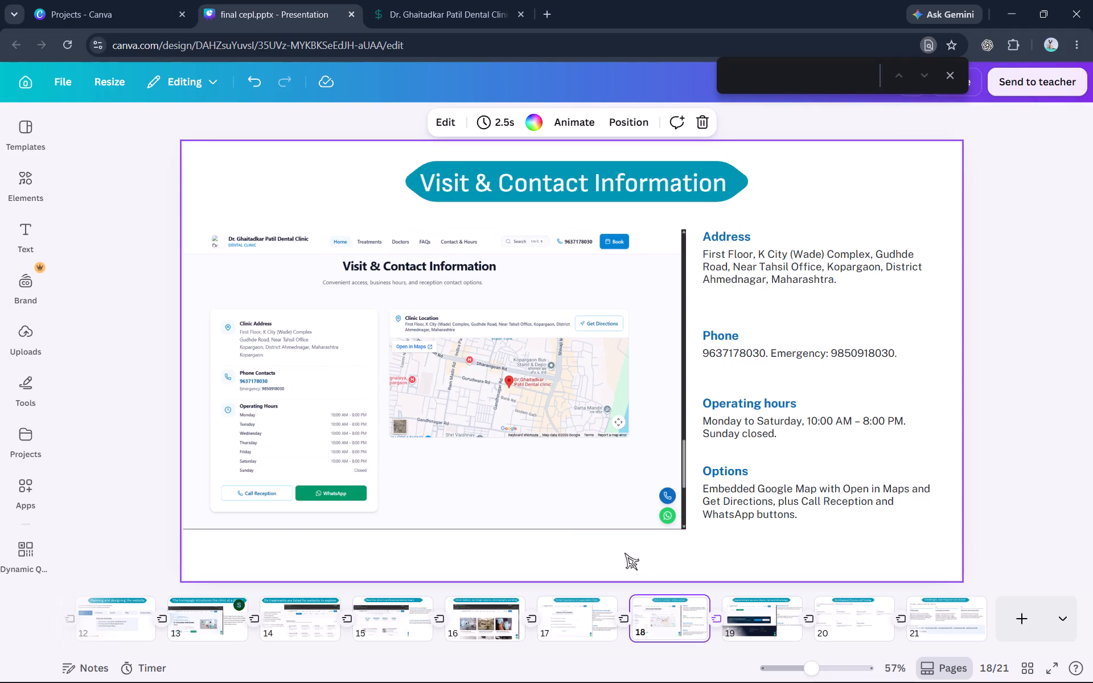
{"action": "left_click", "coordinate": [499, 432]}
{"action": "key", "text": "BackSpace"}
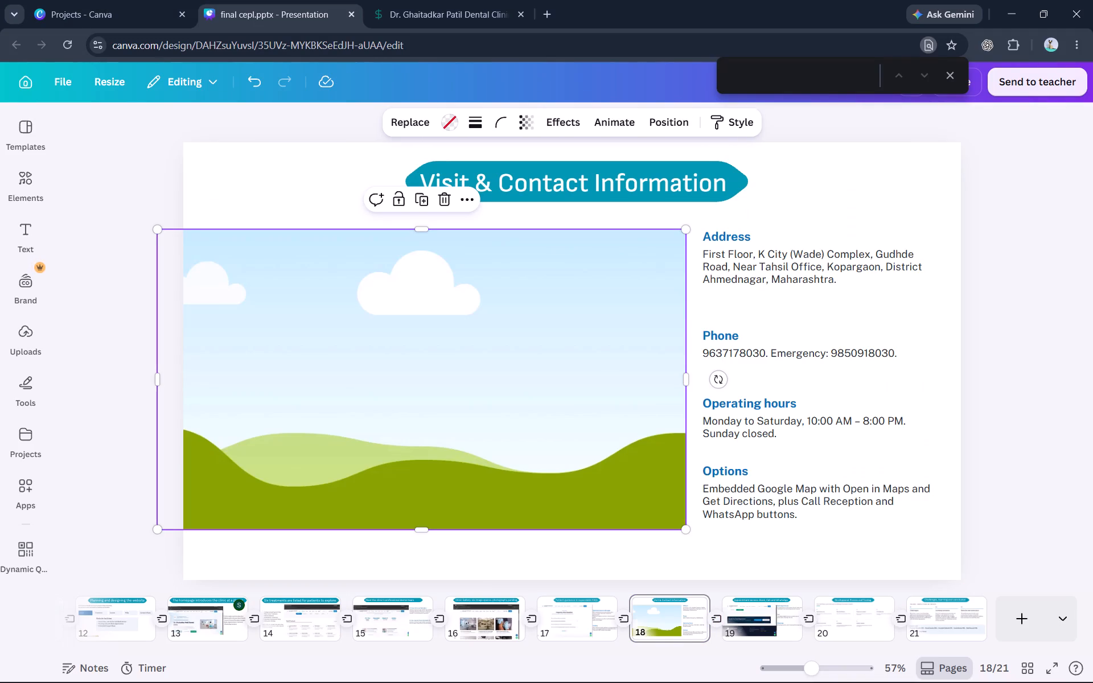
{"action": "key", "text": "ctrl+v"}
{"action": "left_click_drag", "start_coordinate": [481, 374], "coordinate": [426, 392]}
{"action": "left_click", "coordinate": [124, 185]}
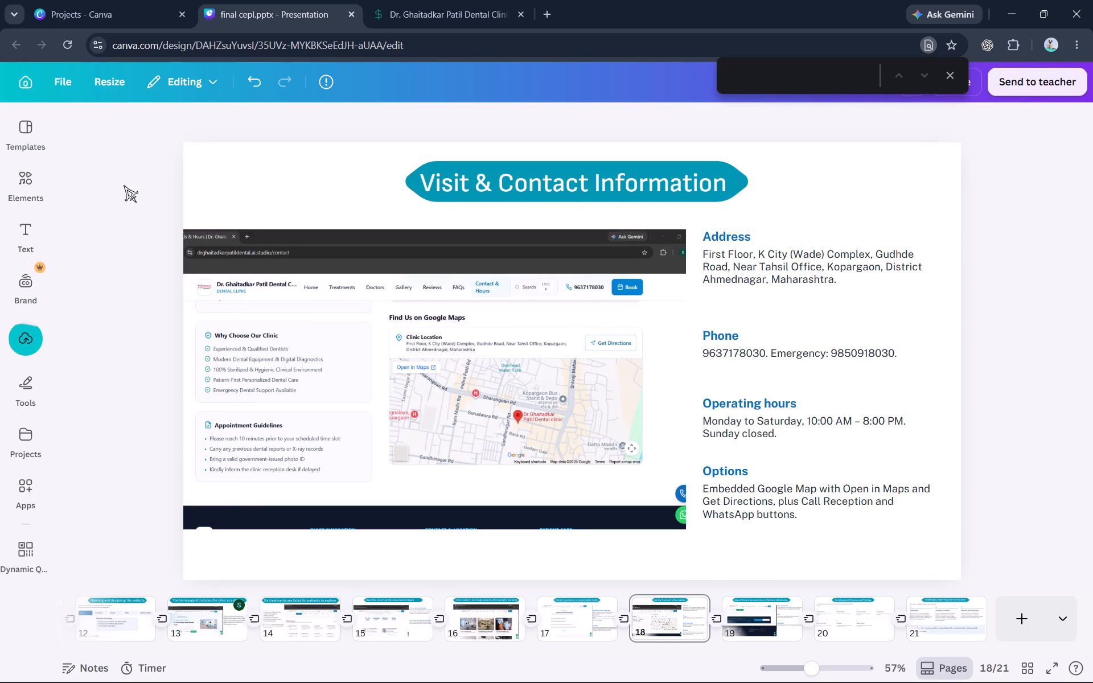
Go to page 17, the slide about patient guidance in expandable FAQs.
{"action": "left_click", "coordinate": [558, 618]}
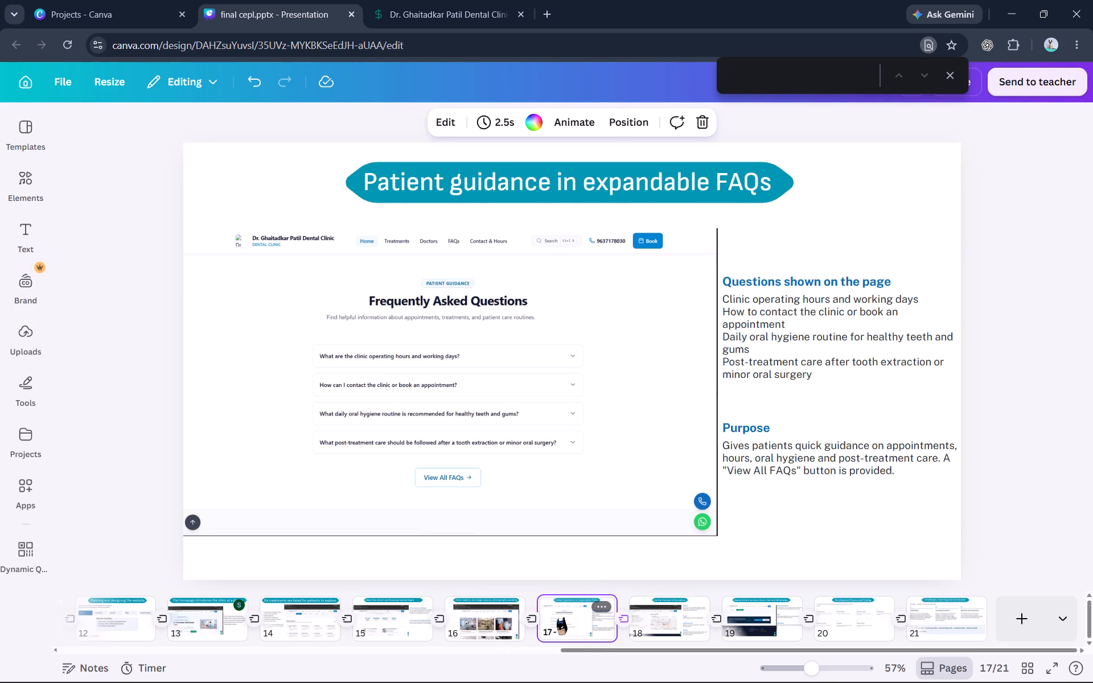
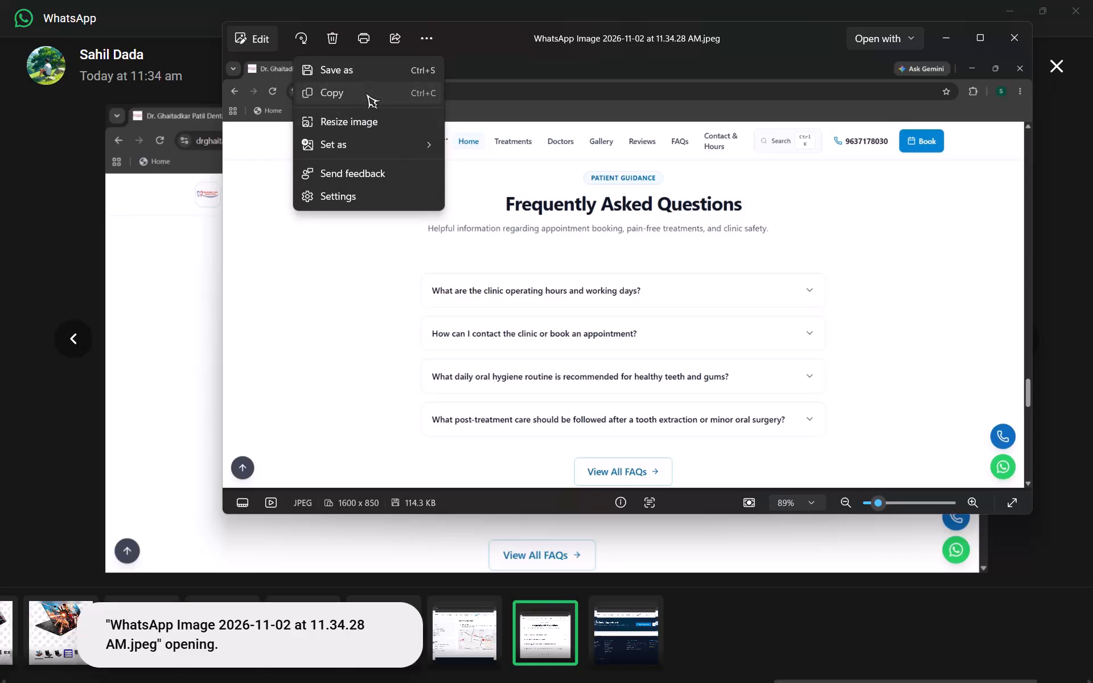
Switch to the presentation and replace the old FAQ screenshot on page 17 with the copied updated one, placing it inside the existing image frame.
{"action": "key", "text": "alt+Tab"}
{"action": "key", "text": "alt+Tab"}
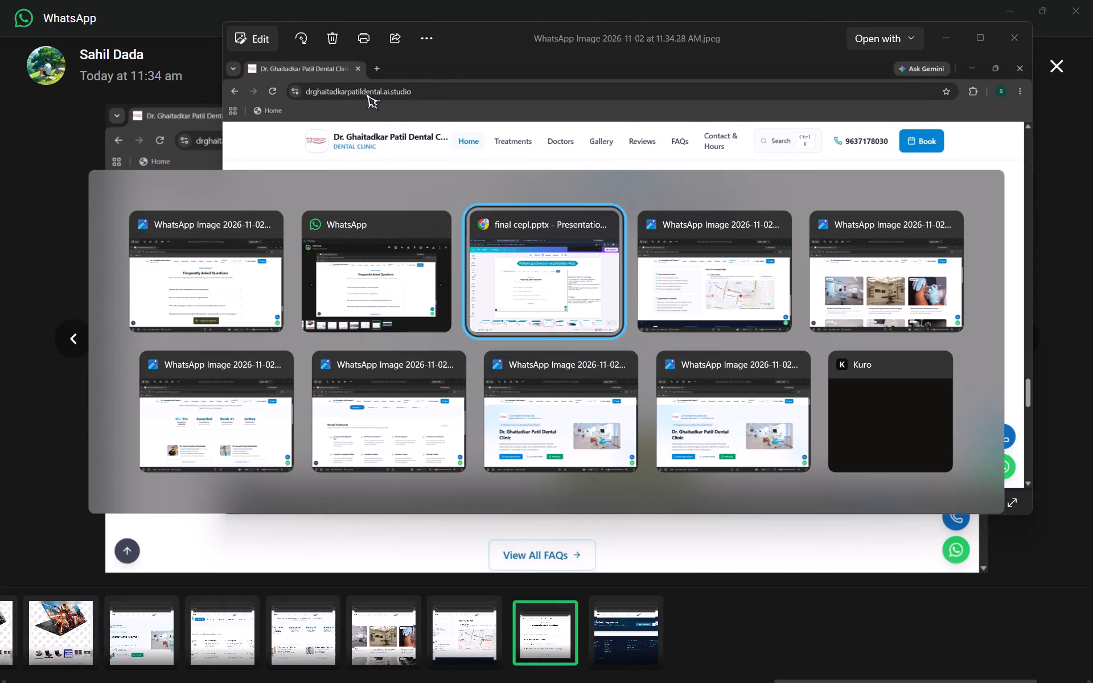
{"action": "left_click", "coordinate": [416, 332]}
{"action": "key", "text": "BackSpace"}
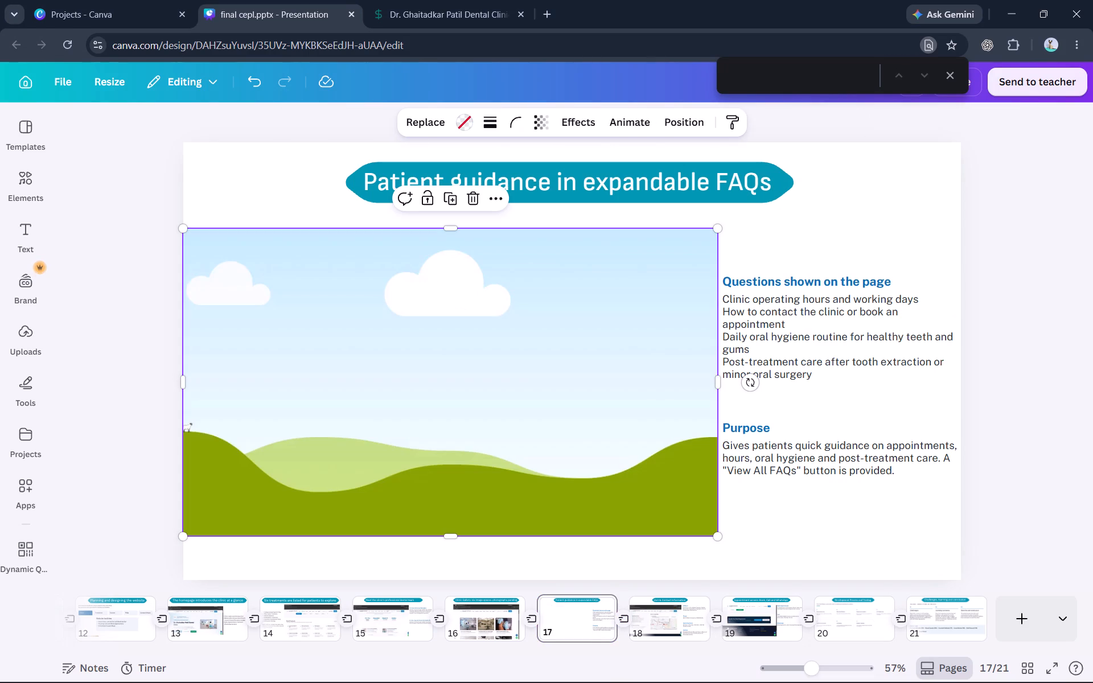
{"action": "key", "text": "ctrl+v"}
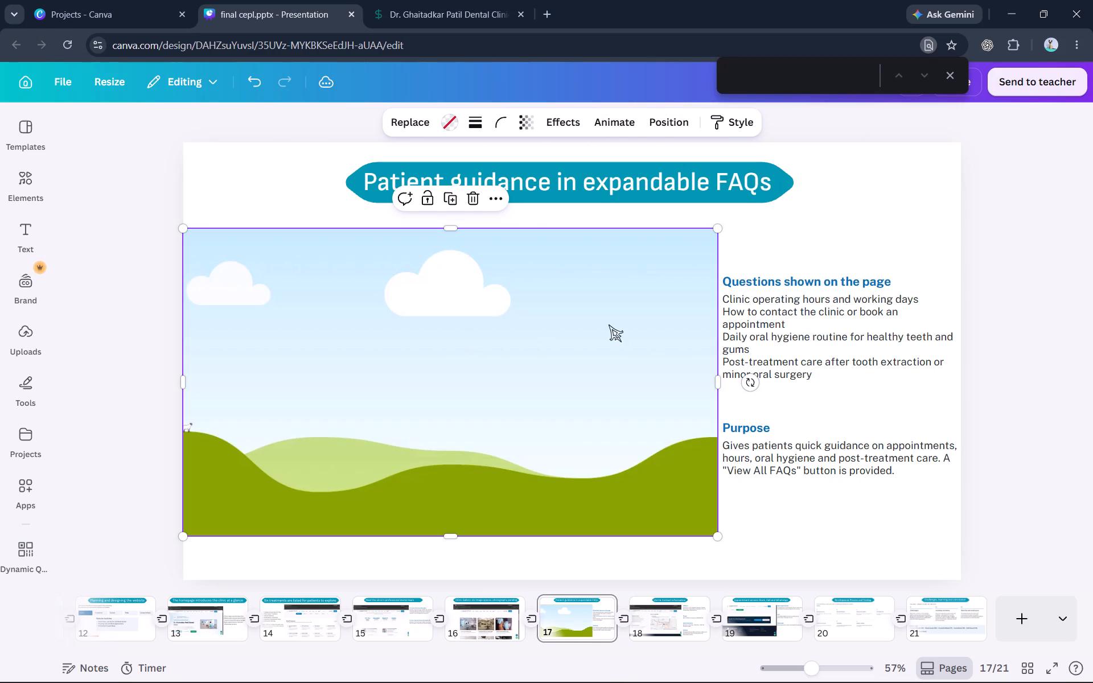
{"action": "left_click_drag", "start_coordinate": [614, 338], "coordinate": [498, 361]}
{"action": "left_click", "coordinate": [132, 257]}
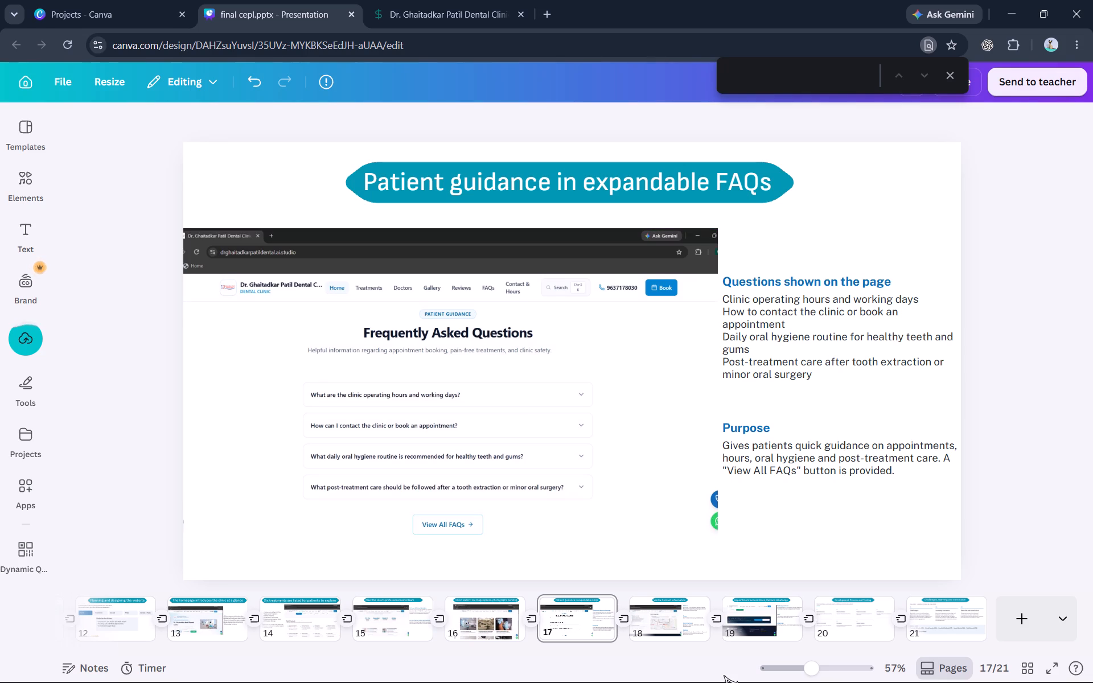
Check the screenshots on pages 18 and 16, go to page 19 on appointment access, and switch to WhatsApp for its updated screenshot.
{"action": "left_click", "coordinate": [663, 608]}
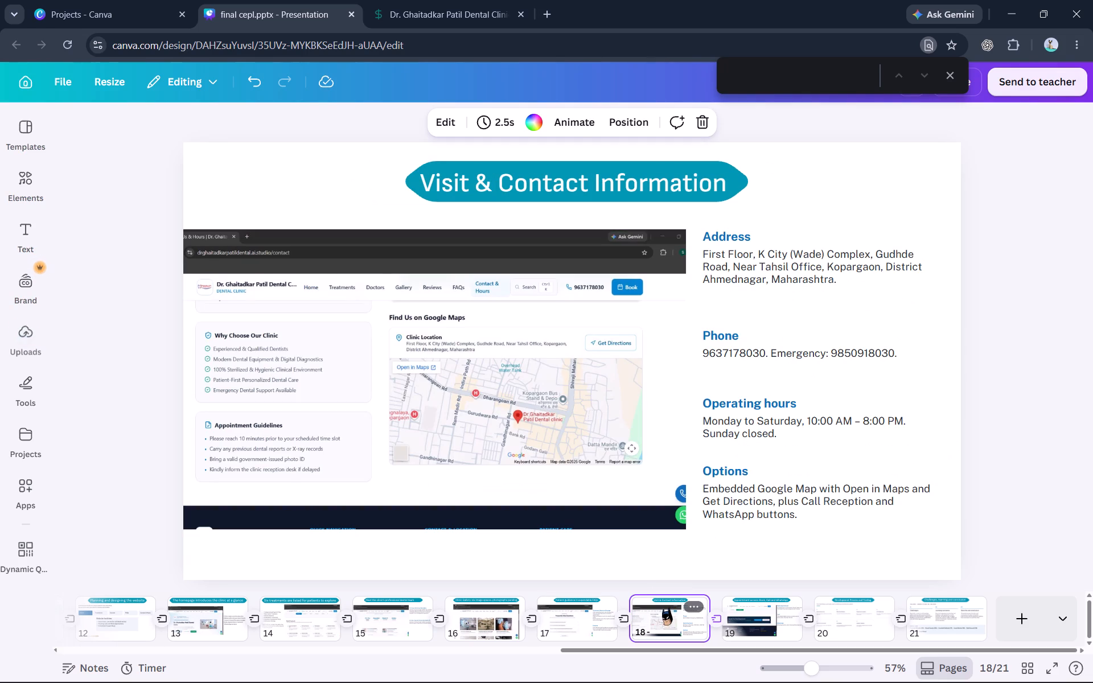
{"action": "left_click", "coordinate": [477, 611]}
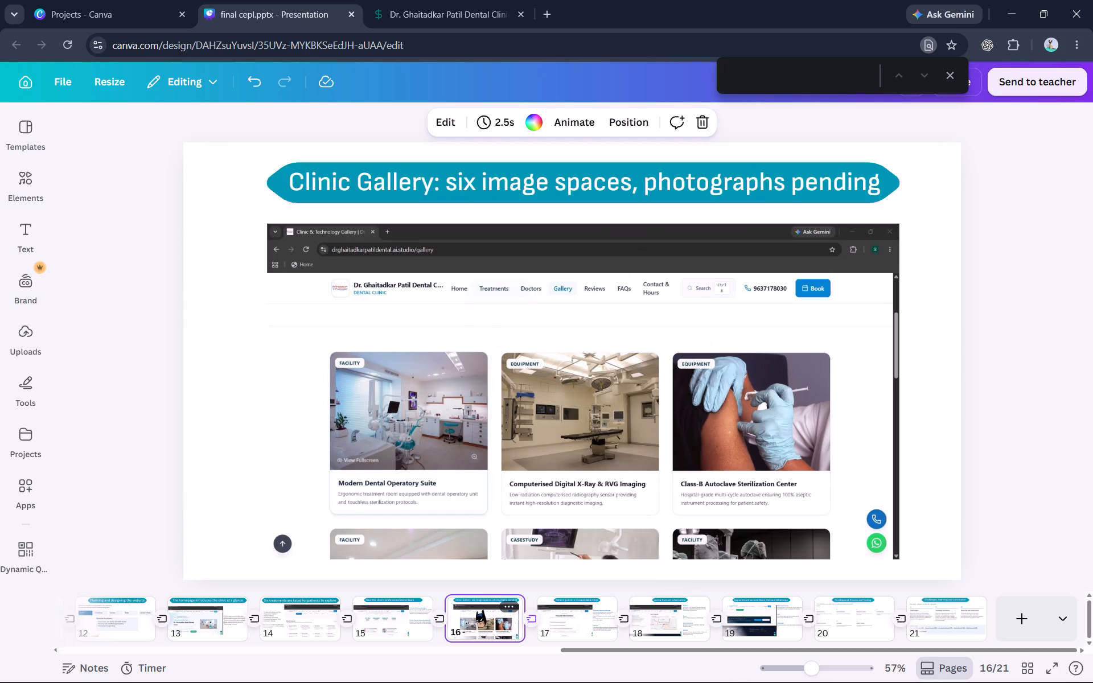
{"action": "left_click", "coordinate": [673, 624]}
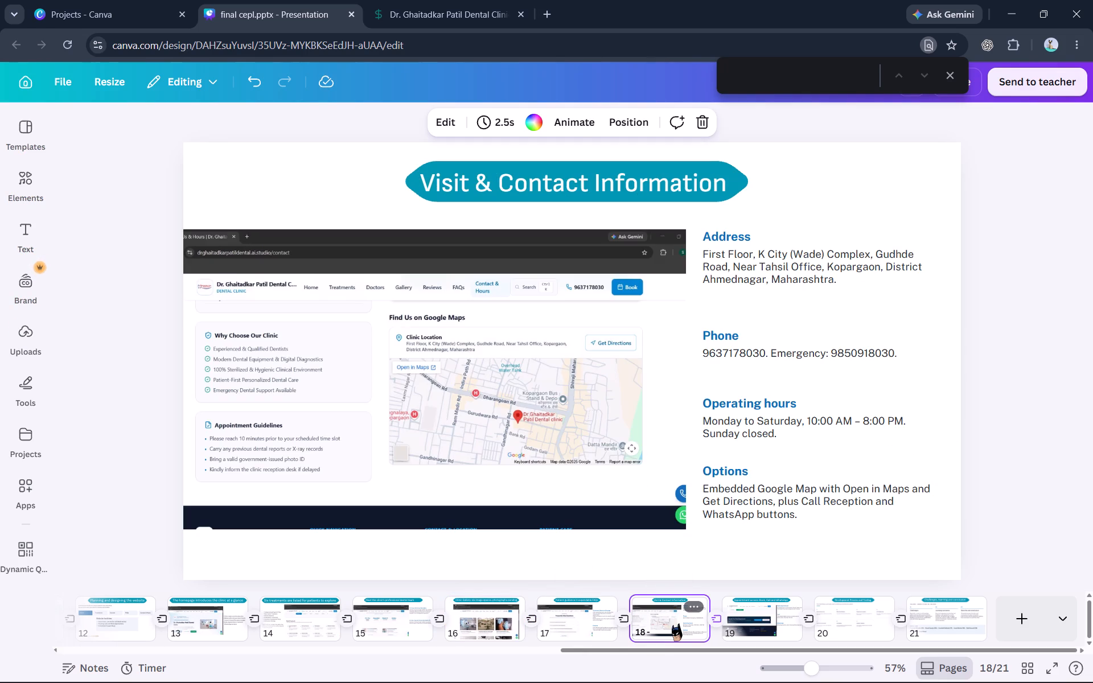
{"action": "left_click", "coordinate": [751, 625]}
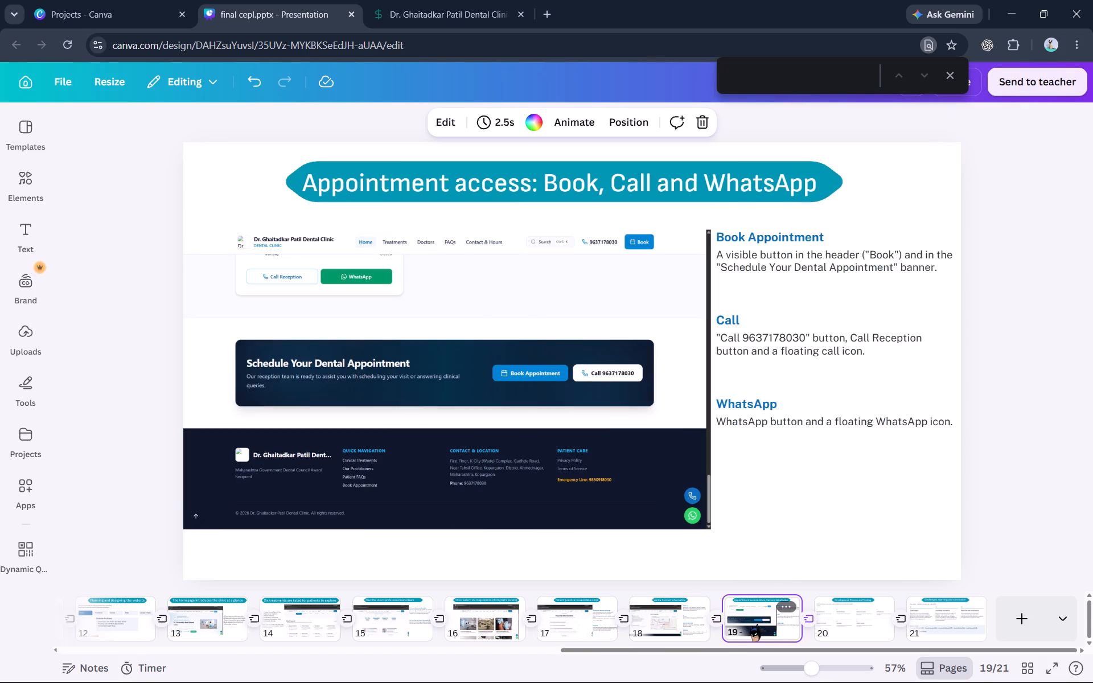
{"action": "key", "text": "alt+Tab"}
{"action": "key", "text": "alt+Tab"}
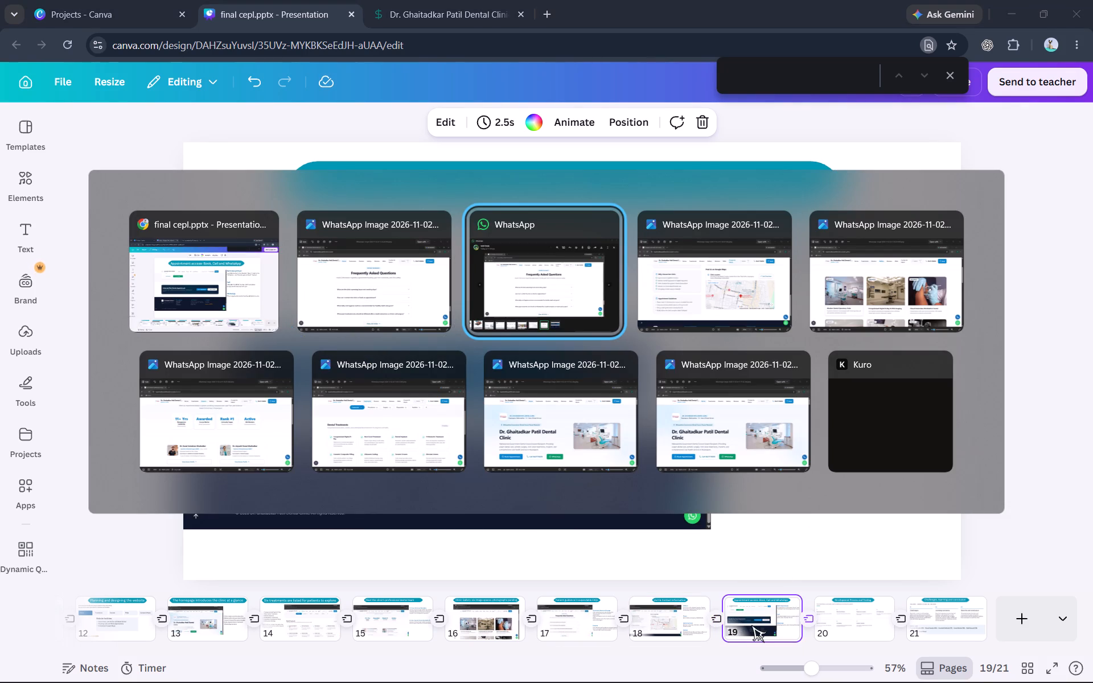
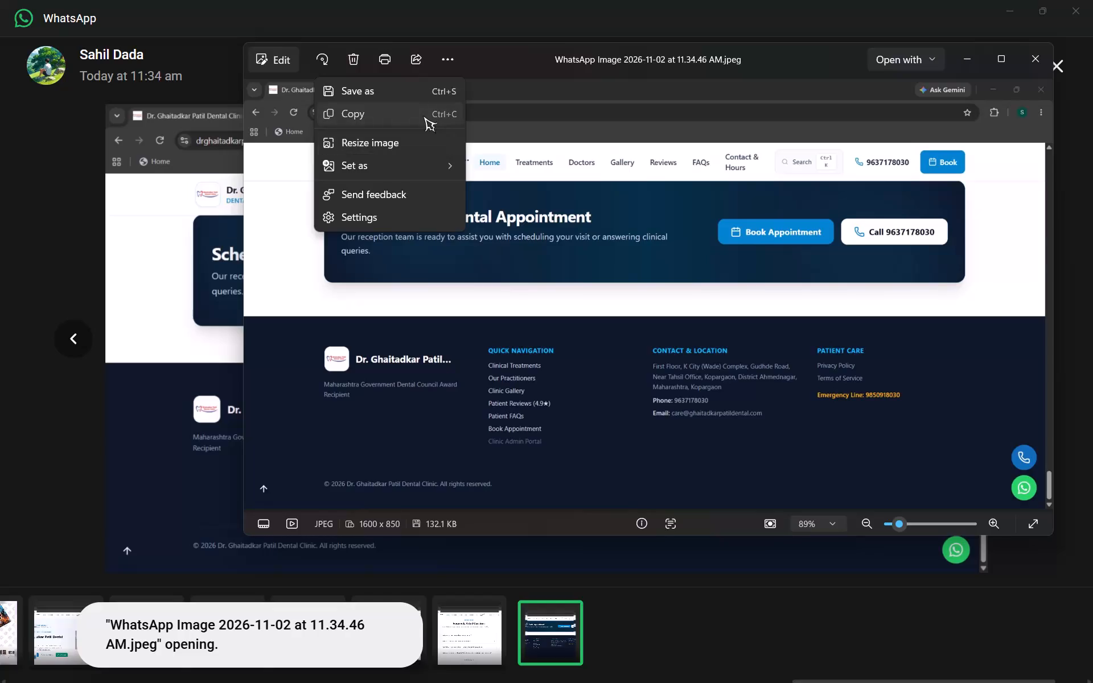
Replace the outdated website screenshot on page 19 with the copied appointment banner screenshot, placing it in the existing image frame beside the text.
{"action": "key", "text": "alt+Tab"}
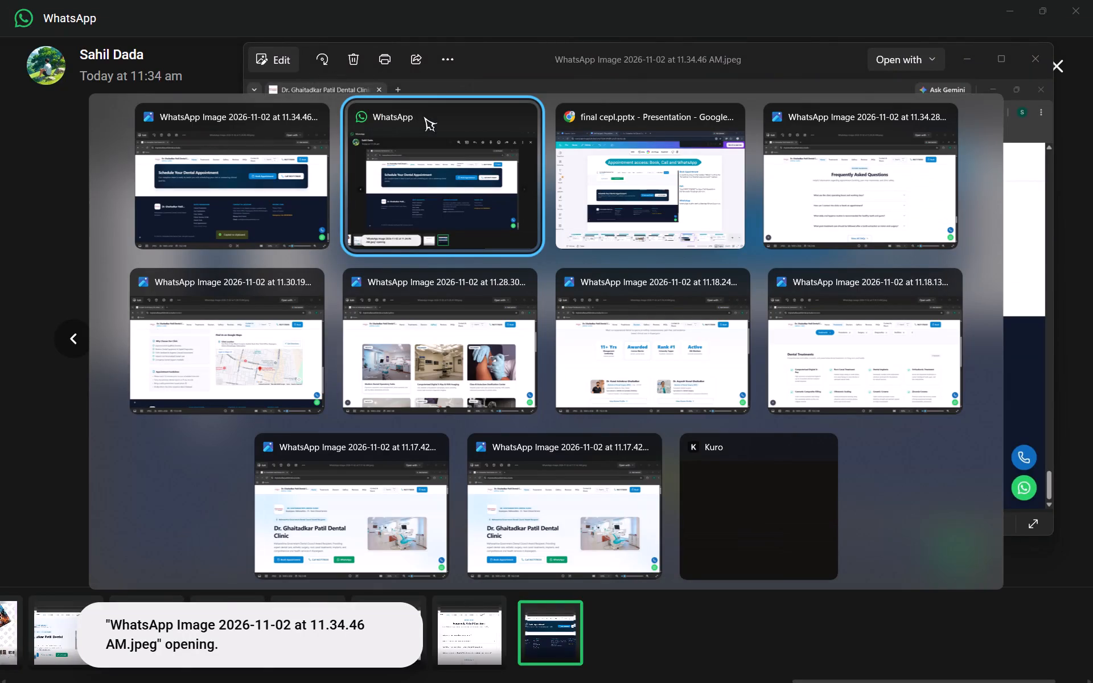
{"action": "key", "text": "alt+Tab"}
{"action": "left_click", "coordinate": [538, 401]}
{"action": "key", "text": "BackSpace"}
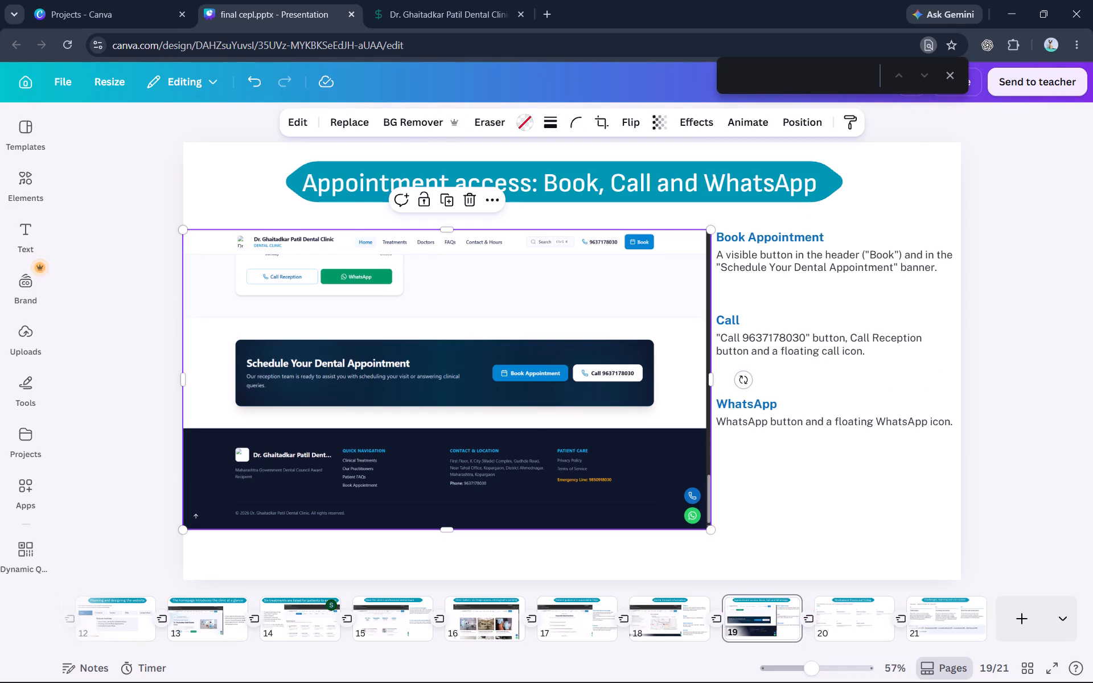
{"action": "key", "text": "ctrl+v"}
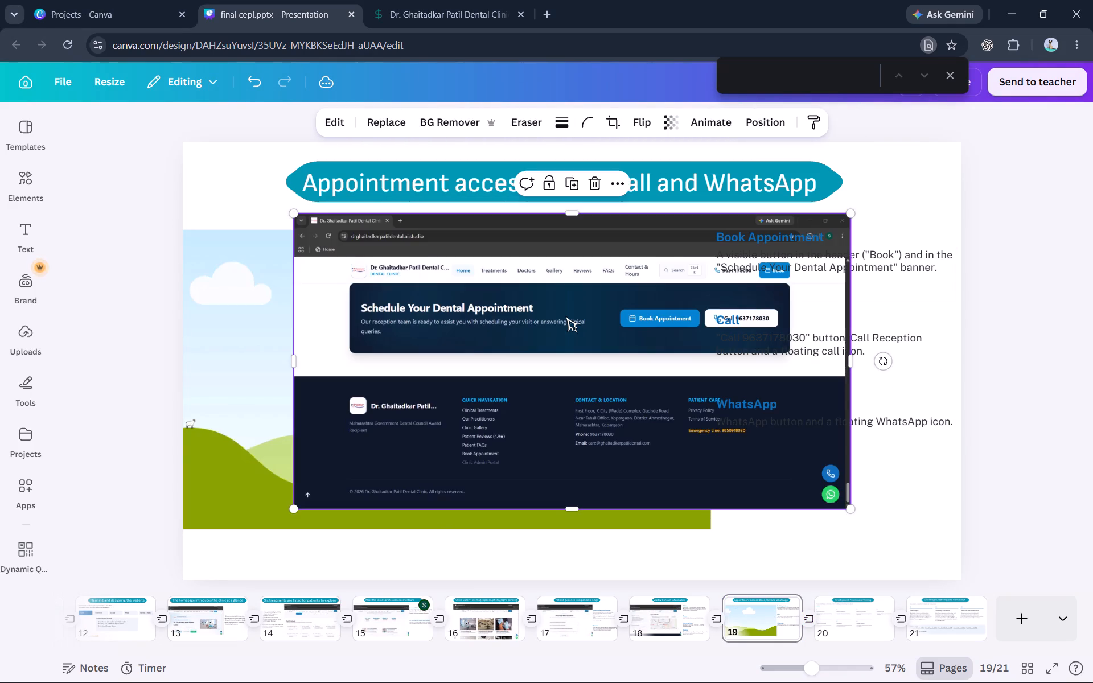
{"action": "left_click_drag", "start_coordinate": [565, 316], "coordinate": [500, 335]}
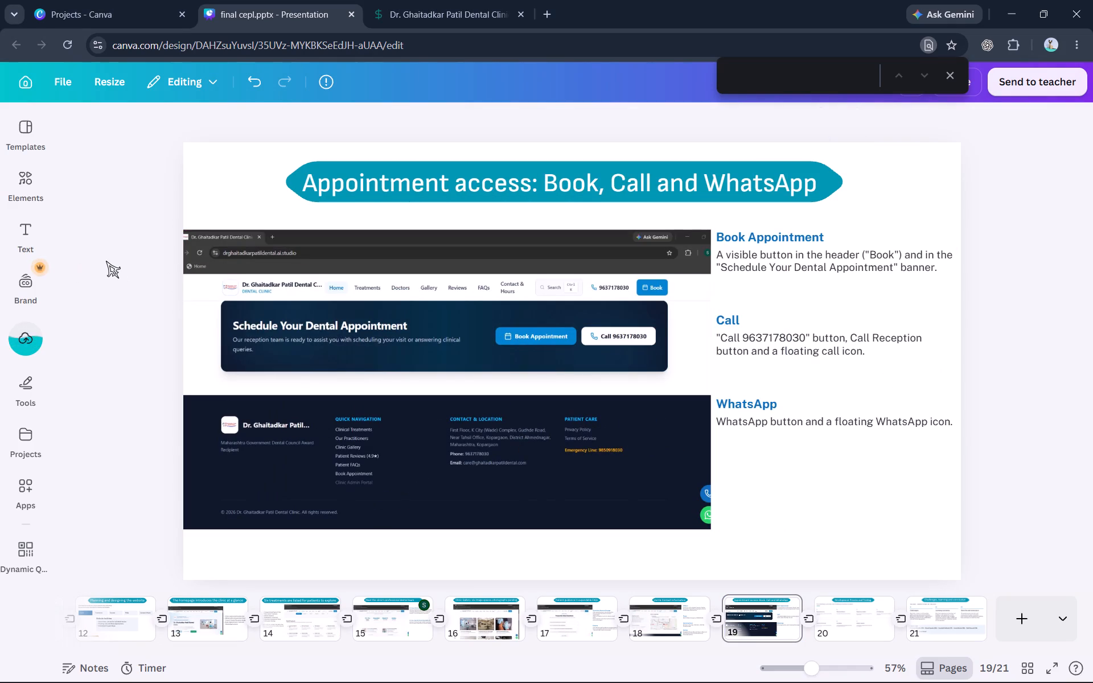
{"action": "left_click", "coordinate": [106, 261]}
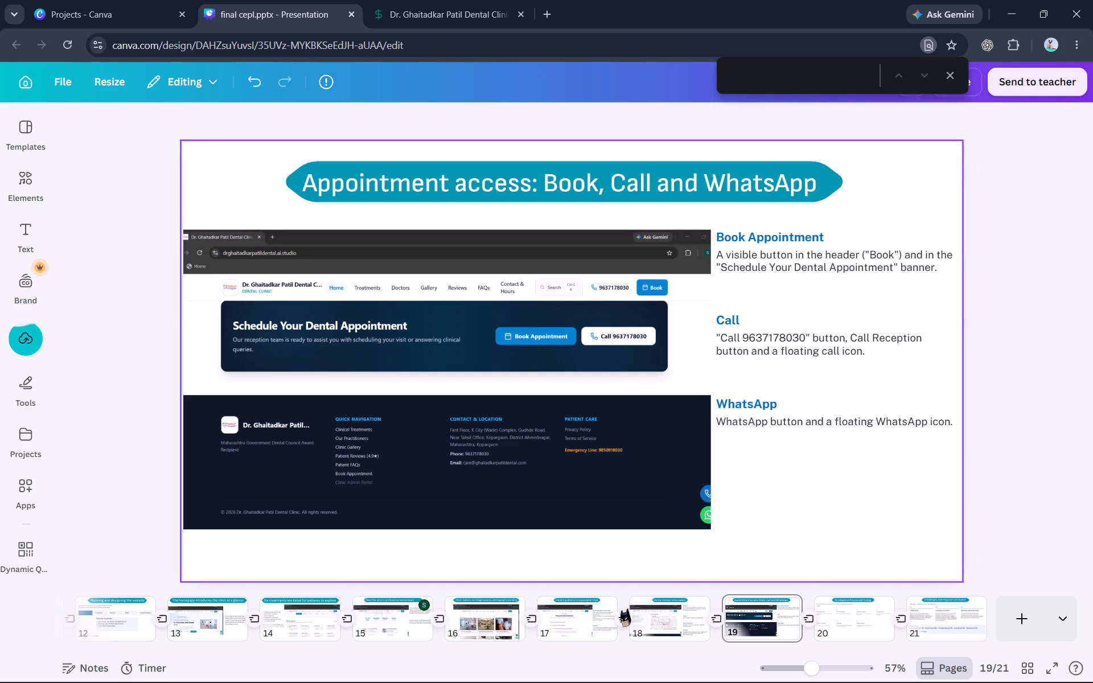
Review the presentation's slides, examining the dental team page 15, the community engagement page 3 and the Technology Stack page 9.
{"action": "left_click", "coordinate": [382, 618]}
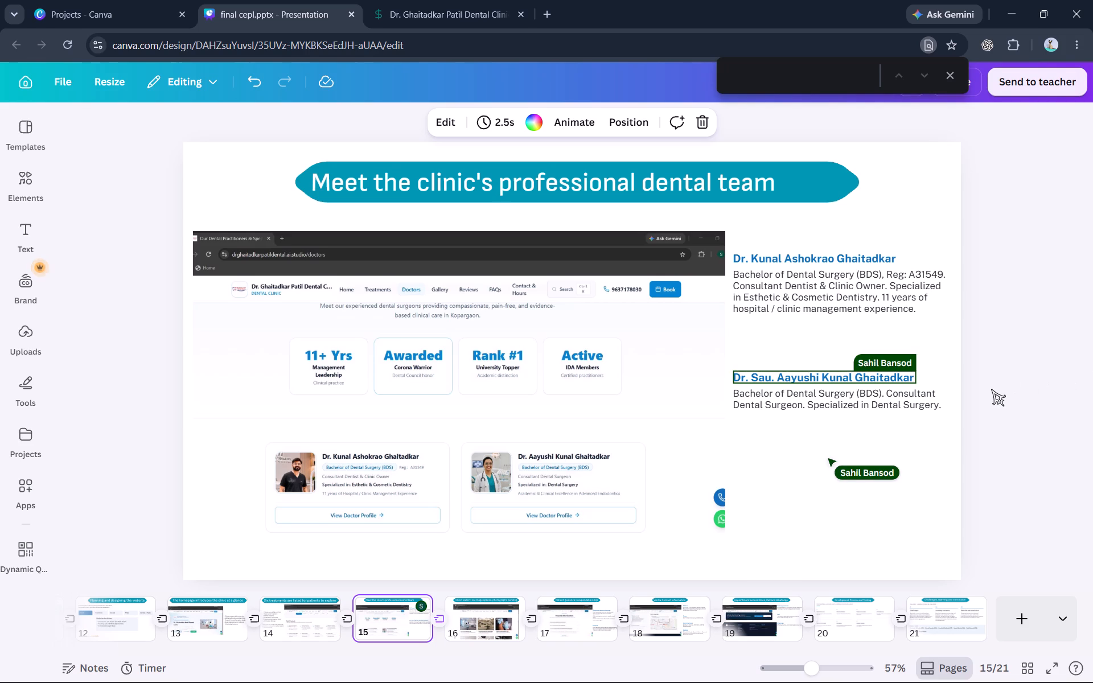
{"action": "scroll", "coordinate": [299, 620], "scroll_direction": "right", "scroll_amount": 8}
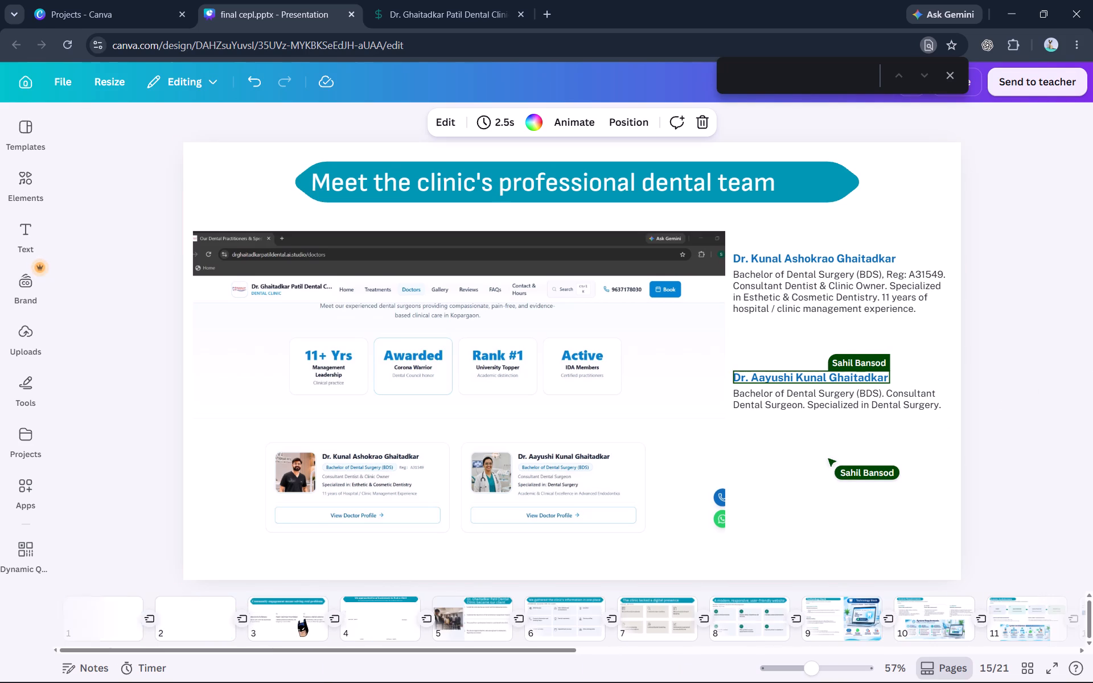
{"action": "scroll", "coordinate": [299, 620], "scroll_direction": "right", "scroll_amount": 6}
{"action": "left_click", "coordinate": [286, 619]}
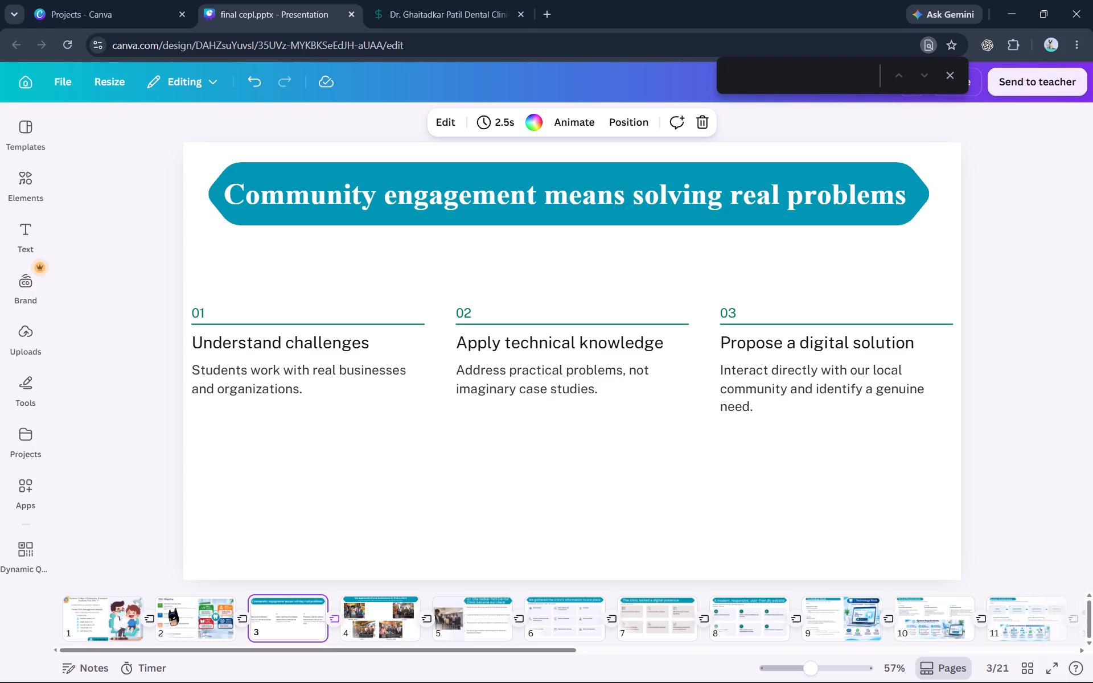
{"action": "scroll", "coordinate": [609, 608], "scroll_direction": "left", "scroll_amount": 3}
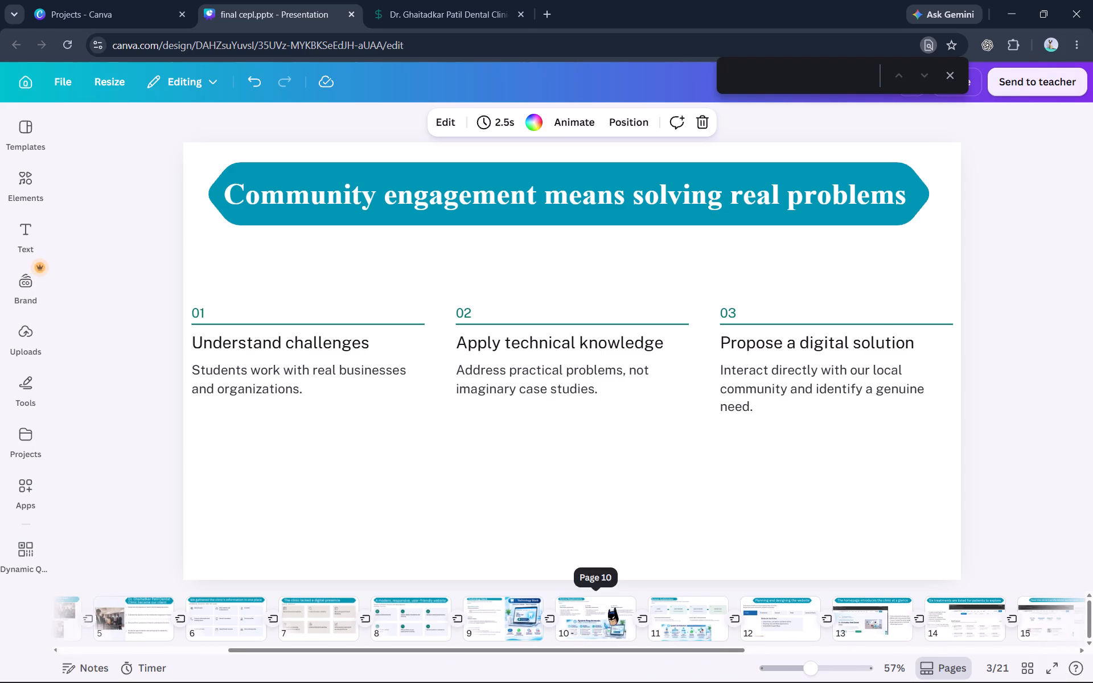
{"action": "left_click", "coordinate": [477, 614]}
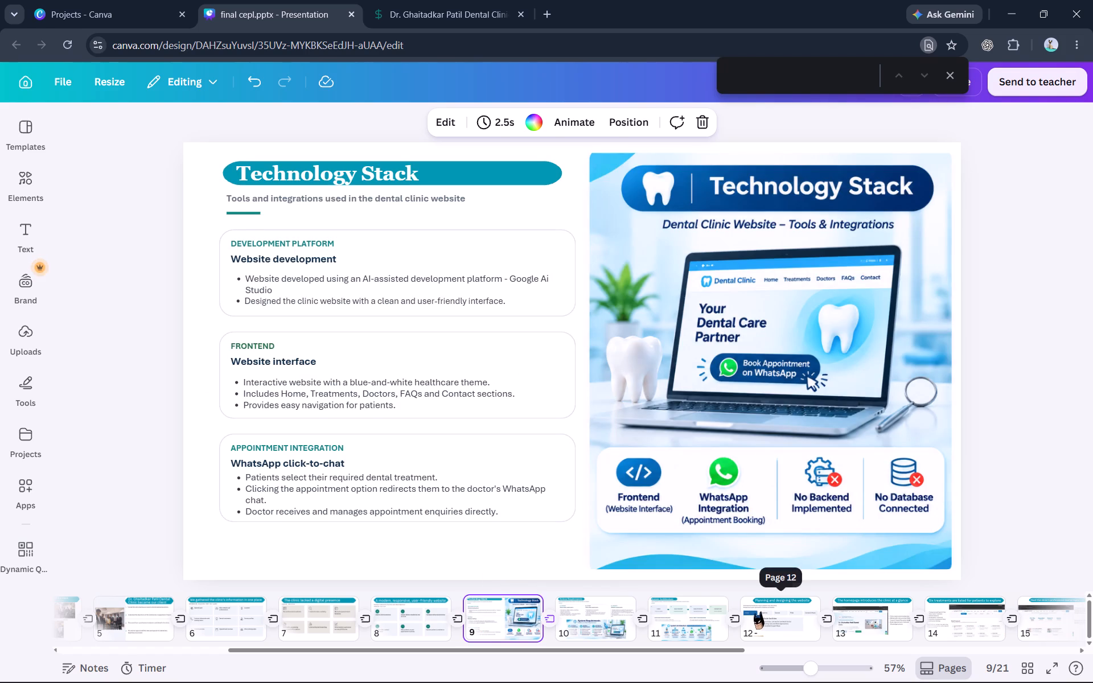
{"action": "scroll", "coordinate": [741, 613], "scroll_direction": "left", "scroll_amount": 1}
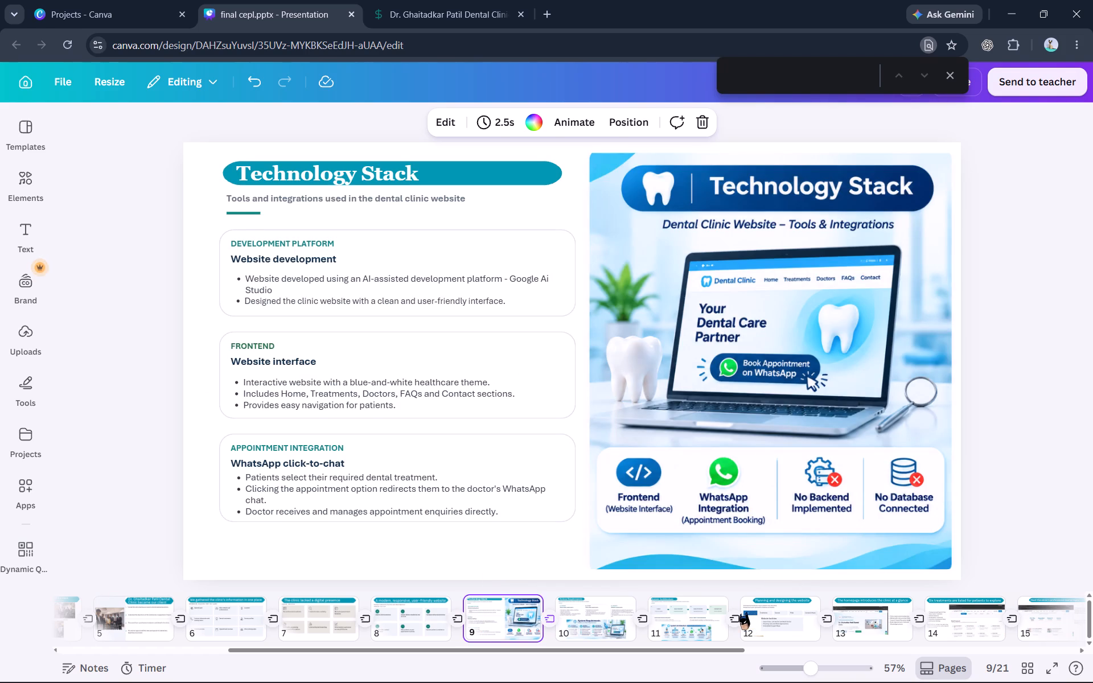
{"action": "scroll", "coordinate": [741, 613], "scroll_direction": "left", "scroll_amount": 6}
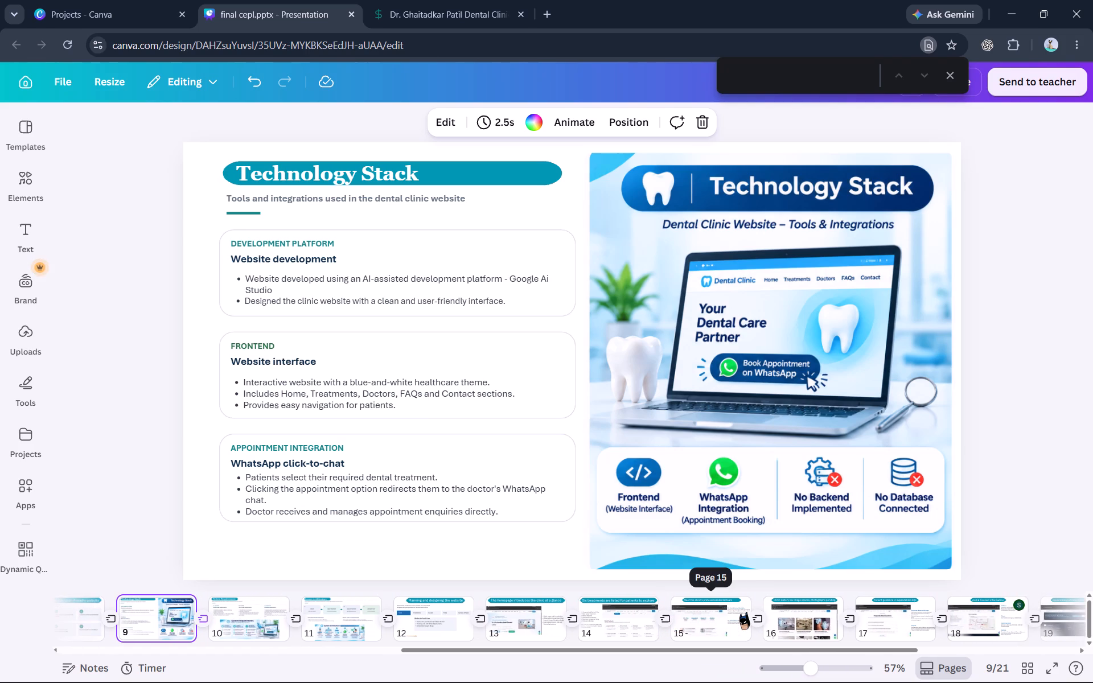
{"action": "left_click", "coordinate": [714, 624]}
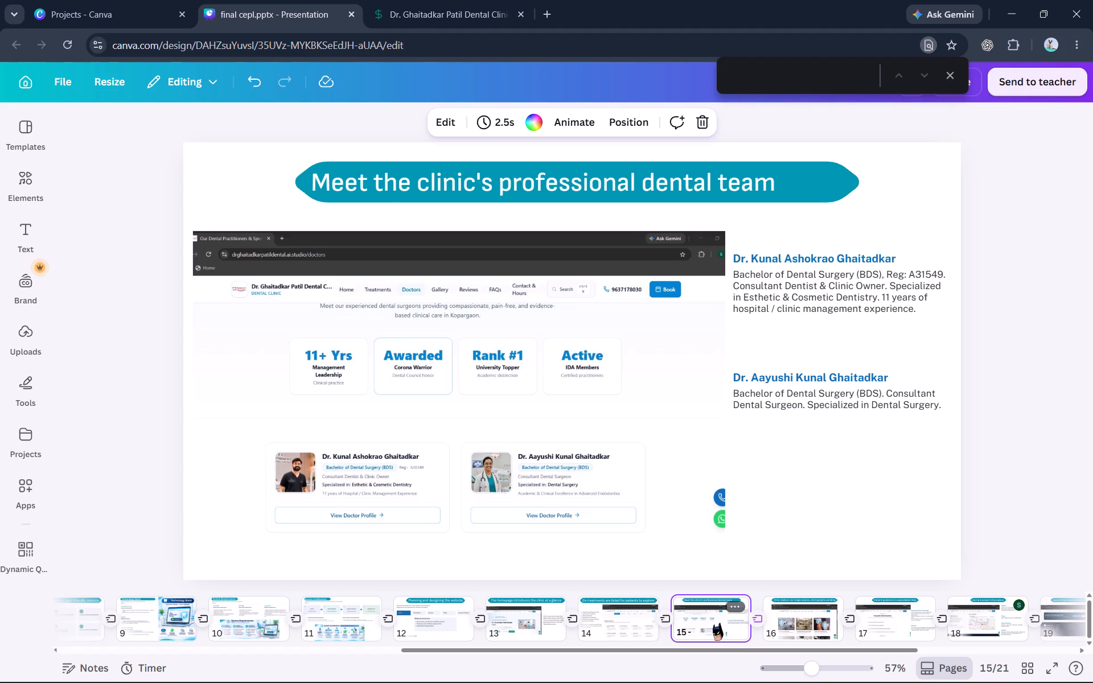
{"action": "scroll", "coordinate": [313, 609], "scroll_direction": "right", "scroll_amount": 2}
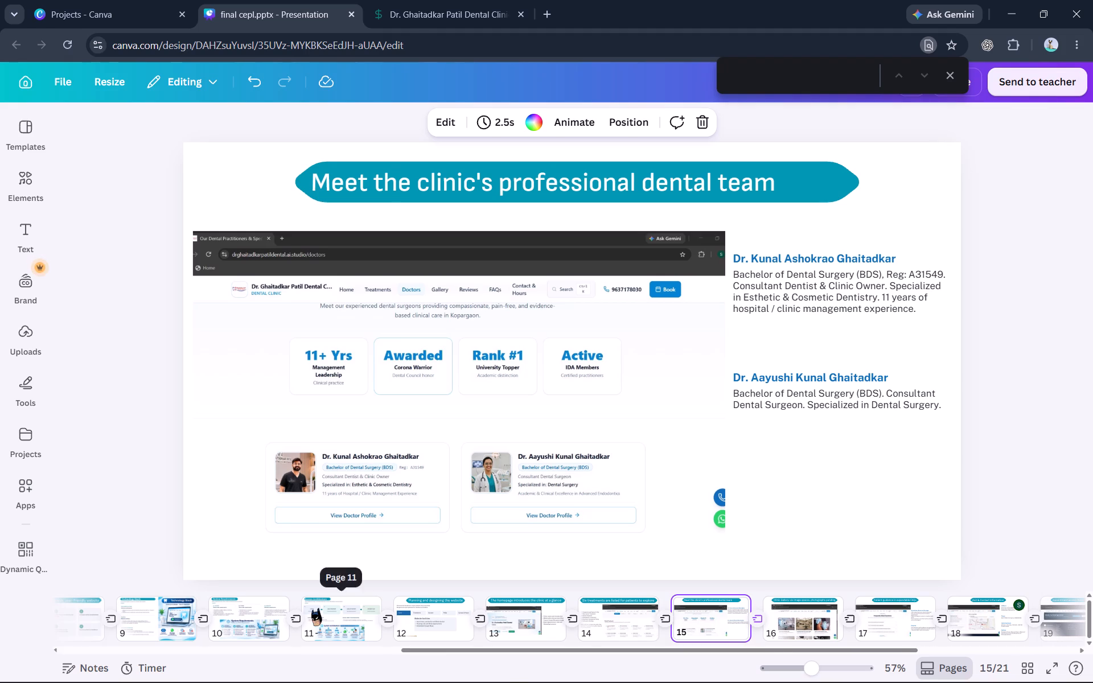
{"action": "scroll", "coordinate": [313, 609], "scroll_direction": "right", "scroll_amount": 5}
{"action": "left_click", "coordinate": [857, 626]}
{"action": "scroll", "coordinate": [857, 626], "scroll_direction": "left", "scroll_amount": 3}
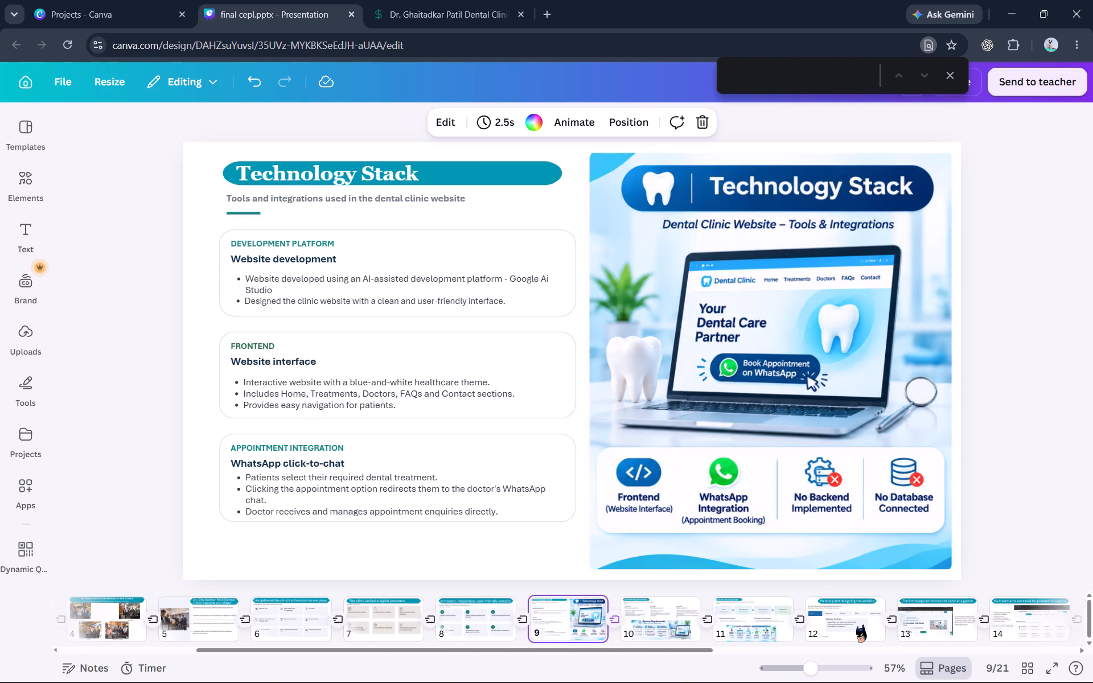
{"action": "scroll", "coordinate": [857, 626], "scroll_direction": "left", "scroll_amount": 1}
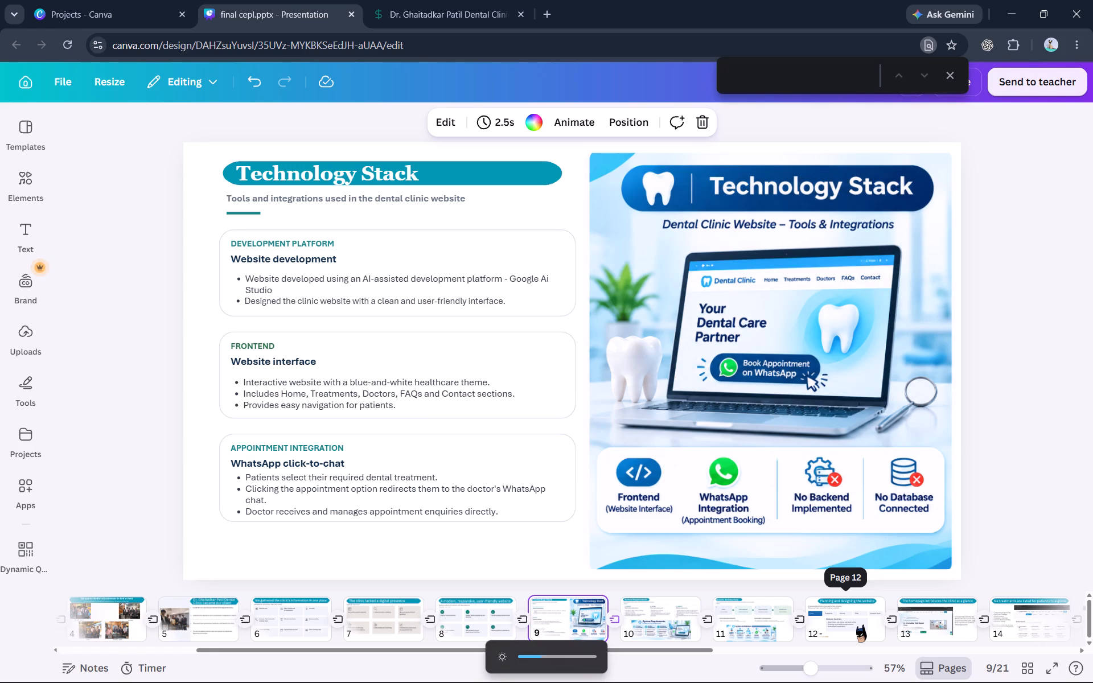
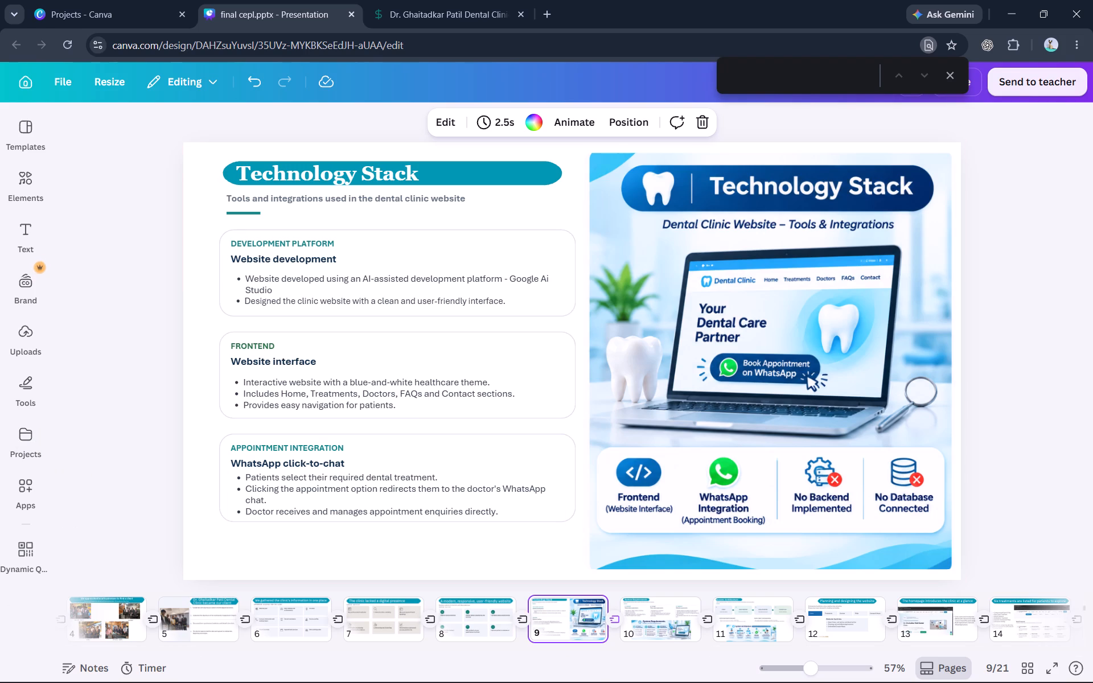
Review the System Requirements slide on page 10 and the System Architecture slide on page 11.
{"action": "left_click", "coordinate": [647, 619]}
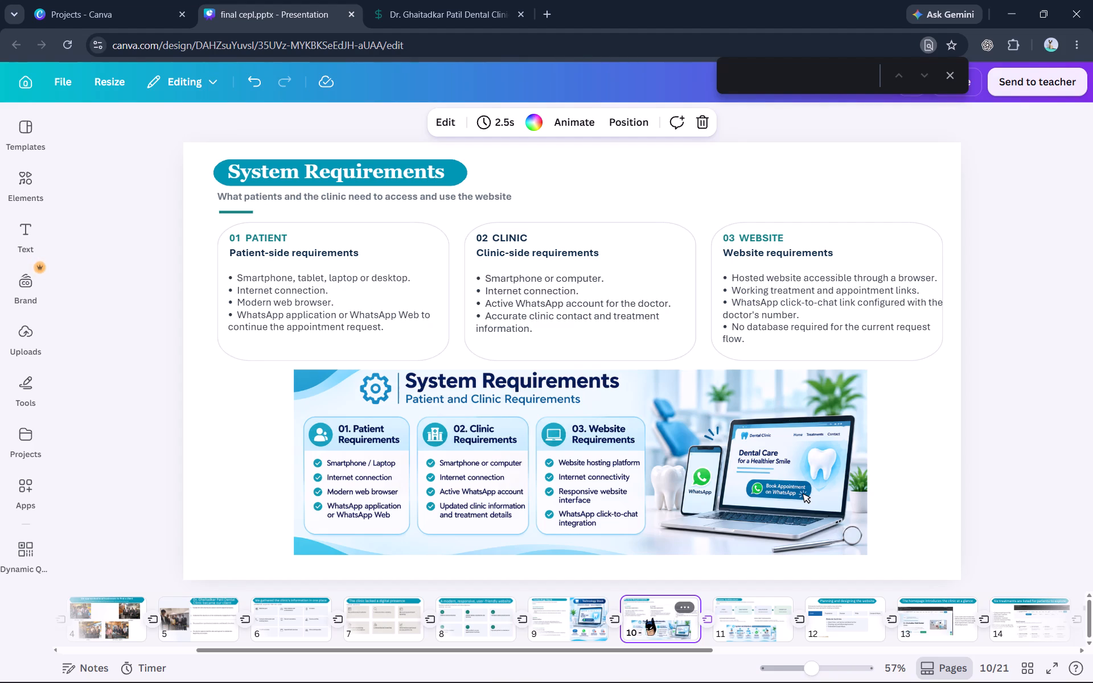
{"action": "left_click", "coordinate": [754, 619]}
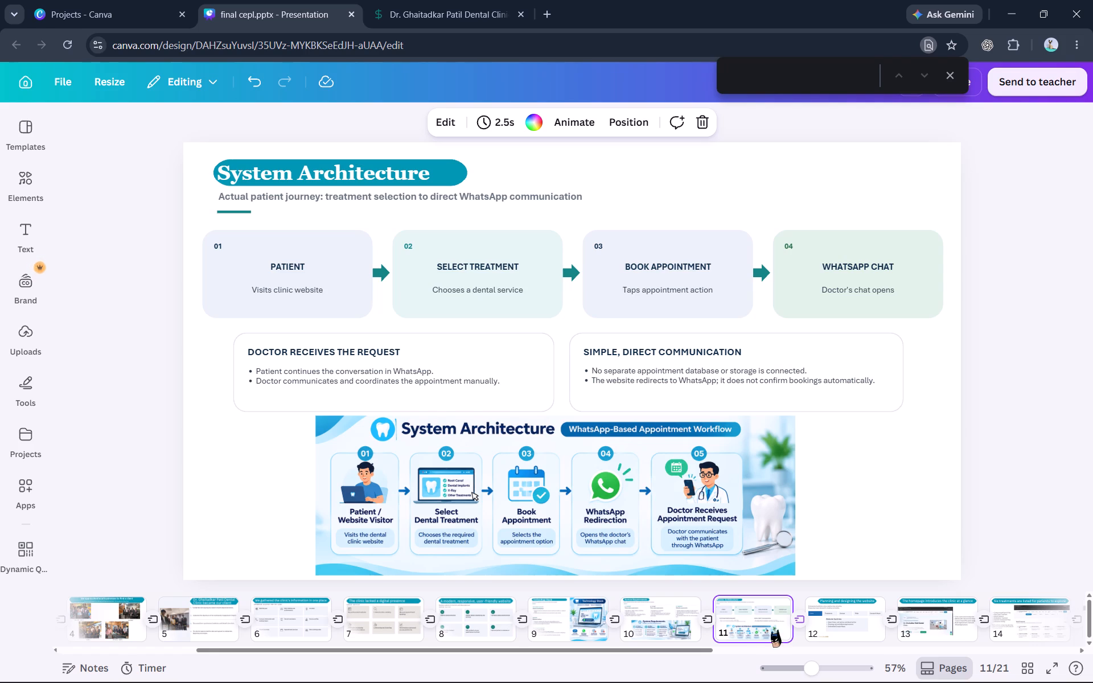
Review the homepage slide on page 13, the FAQs on page 17, Visit & Contact Information on page 18 and Technology Stack on page 9.
{"action": "scroll", "coordinate": [785, 629], "scroll_direction": "left", "scroll_amount": 2}
{"action": "left_click", "coordinate": [733, 623]}
{"action": "scroll", "coordinate": [733, 623], "scroll_direction": "left", "scroll_amount": 1}
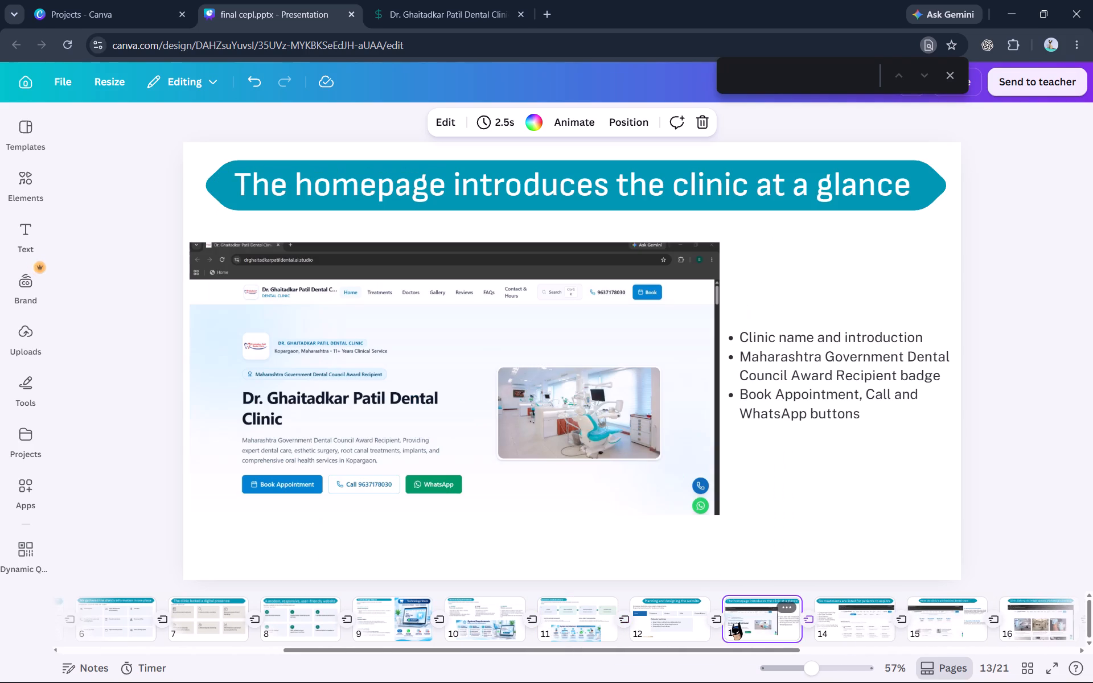
{"action": "scroll", "coordinate": [733, 623], "scroll_direction": "left", "scroll_amount": 2}
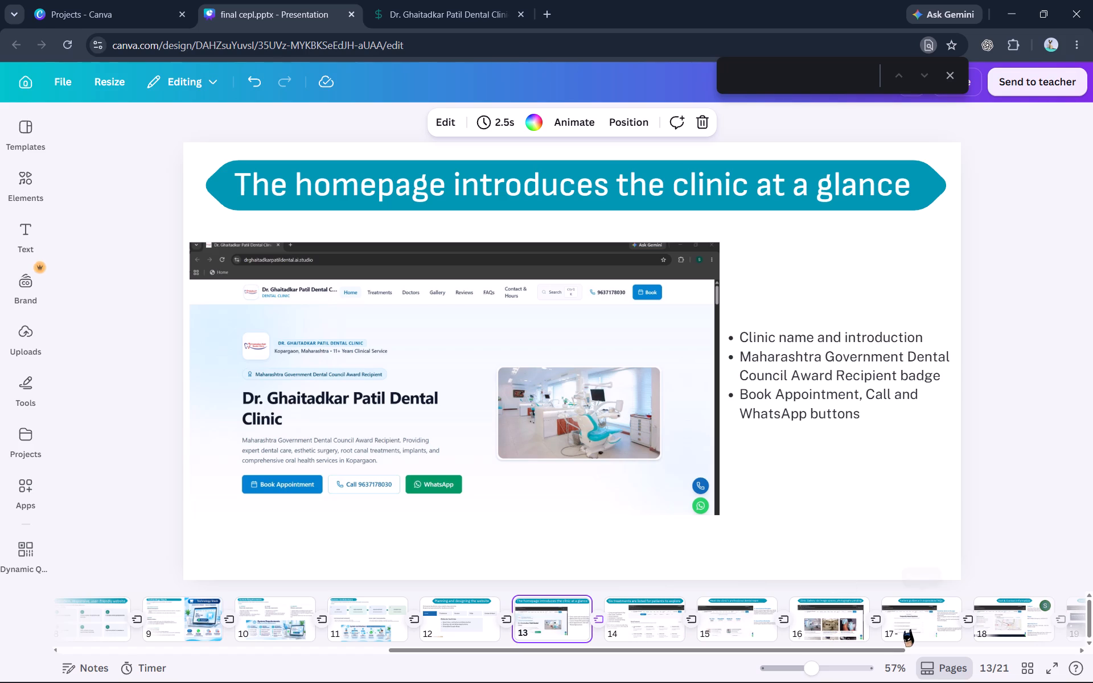
{"action": "left_click", "coordinate": [905, 630]}
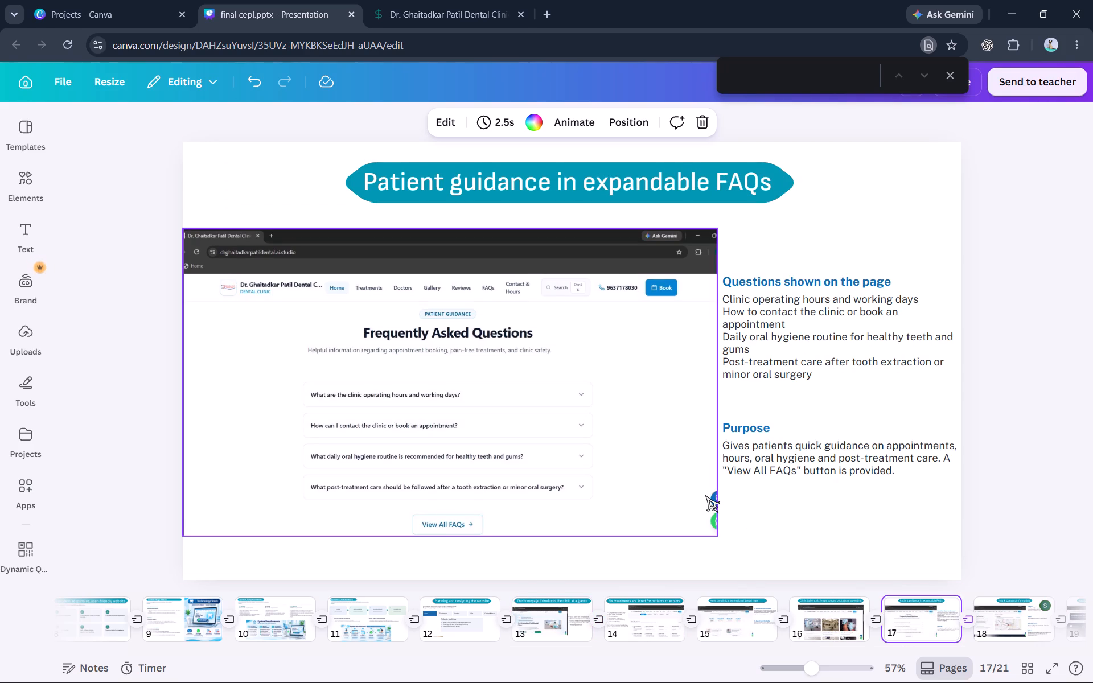
{"action": "scroll", "coordinate": [843, 616], "scroll_direction": "left", "scroll_amount": 7}
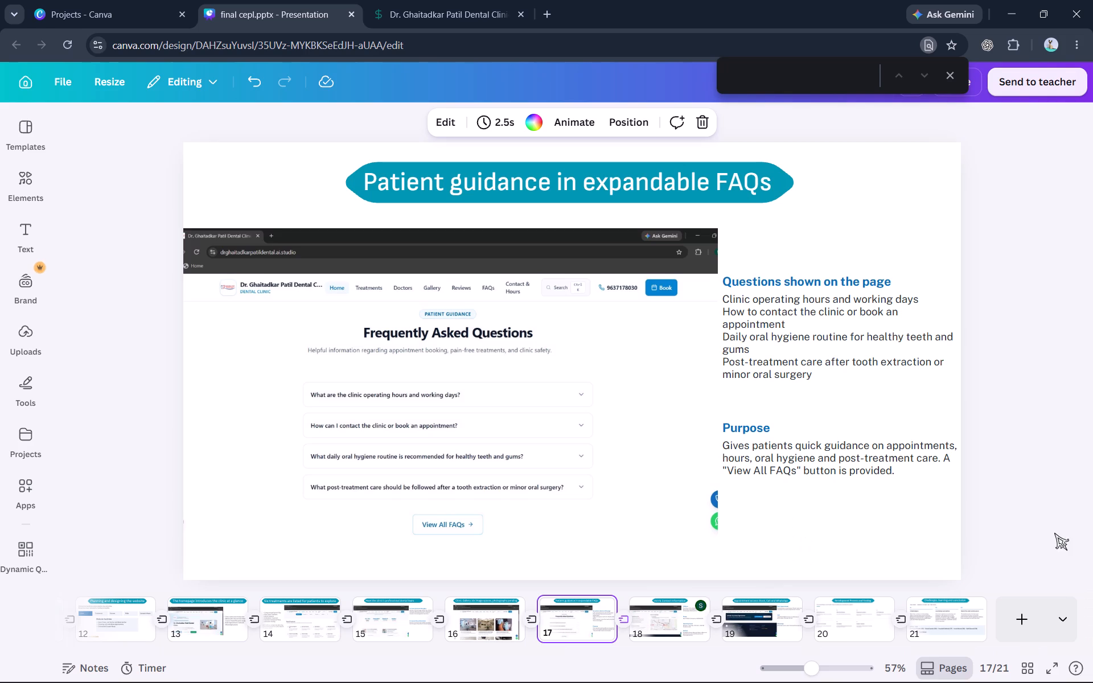
{"action": "left_click", "coordinate": [658, 619]}
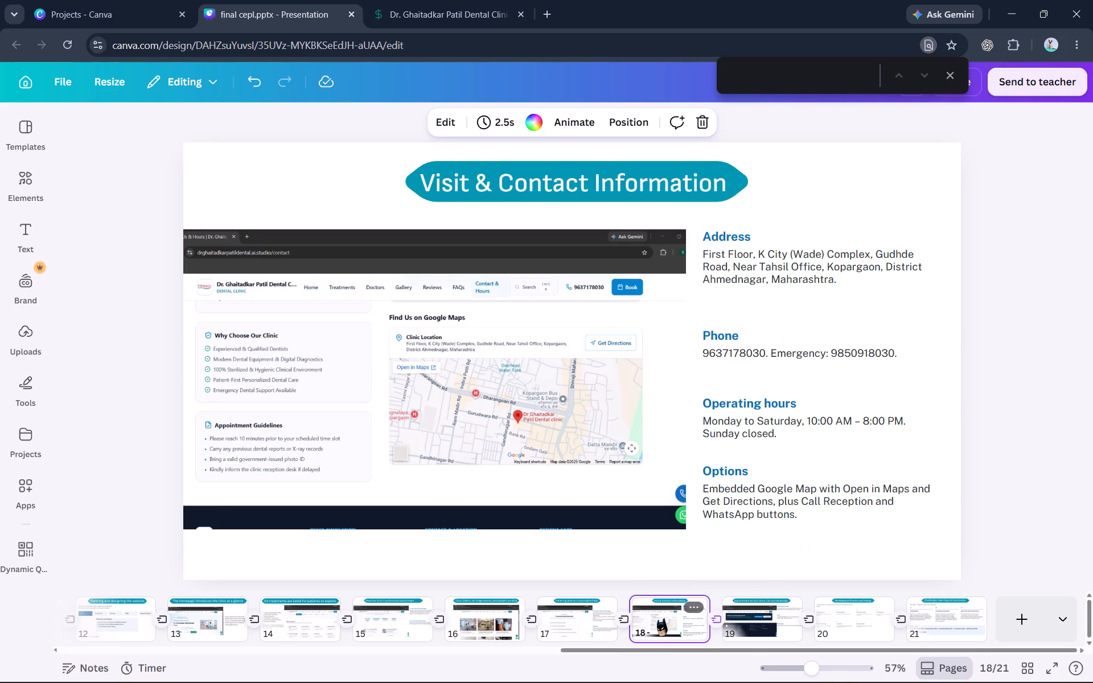
{"action": "scroll", "coordinate": [376, 616], "scroll_direction": "right", "scroll_amount": 4}
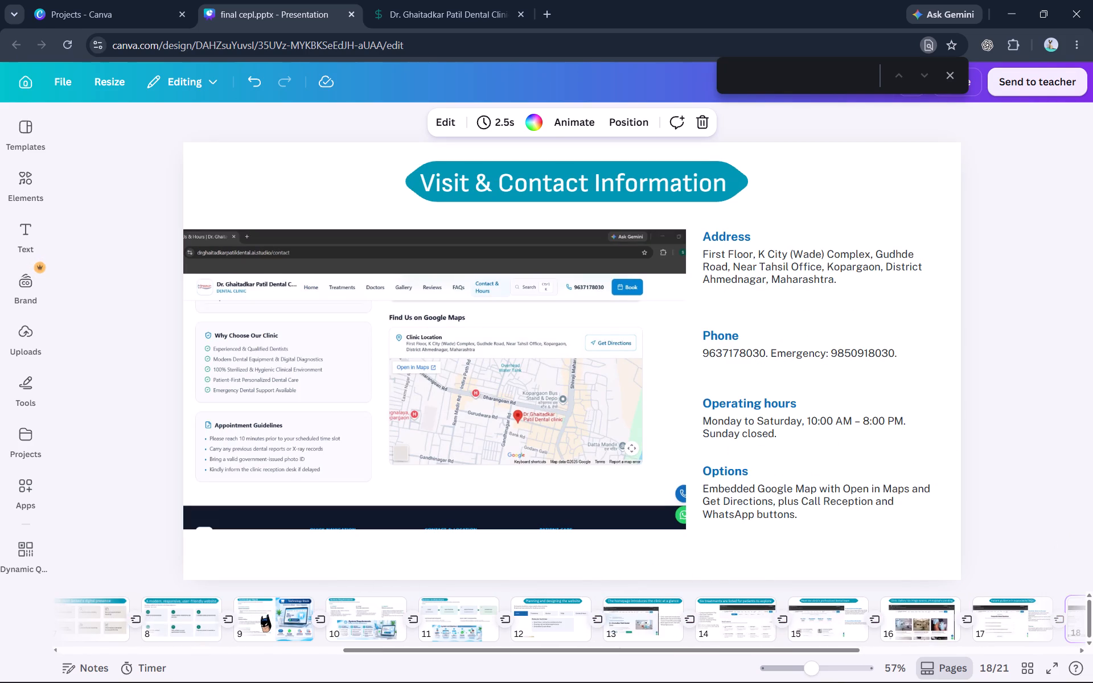
{"action": "left_click", "coordinate": [265, 627]}
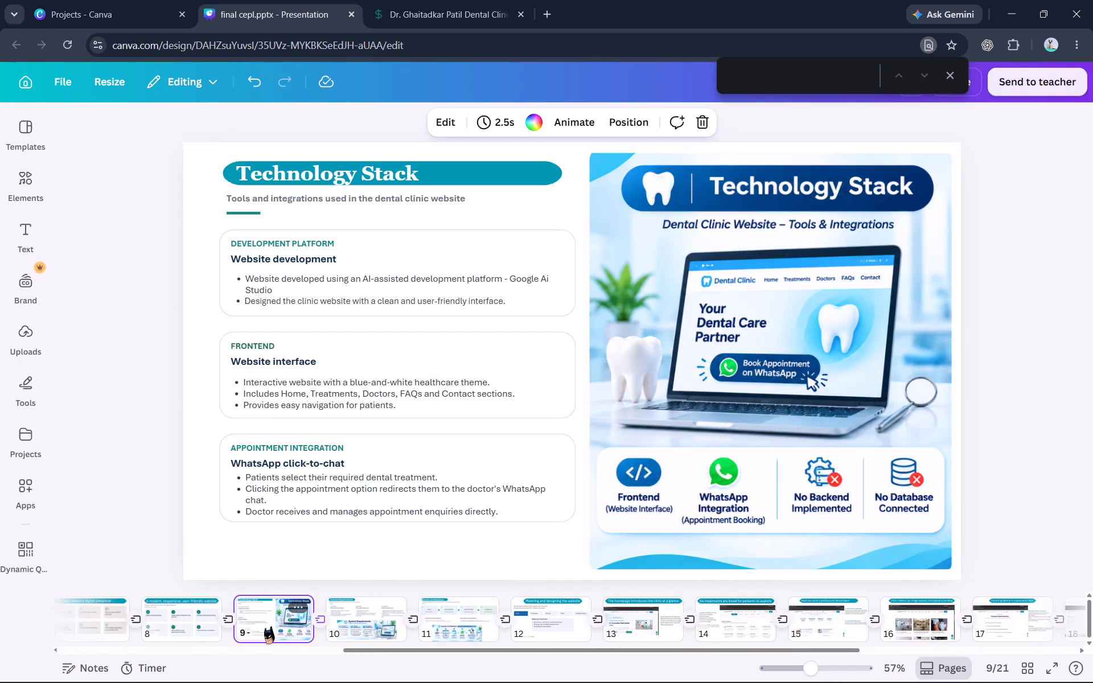
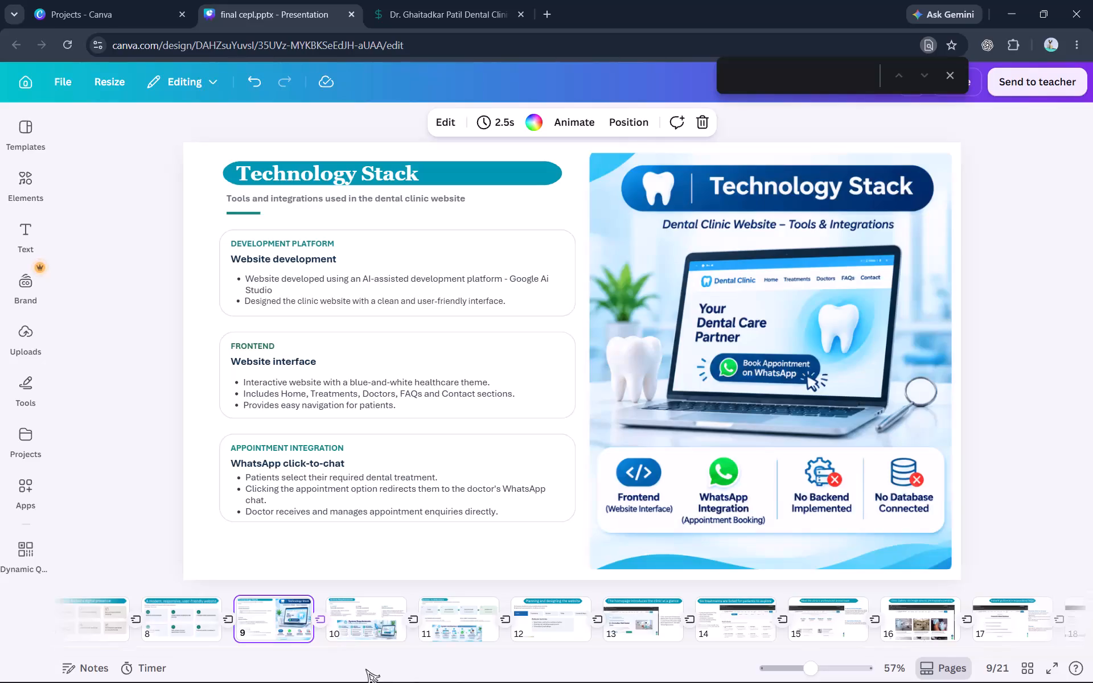
Preview the presentation in full screen from the Technology Stack slide on page 9, and return to the editor.
{"action": "left_click", "coordinate": [1048, 670]}
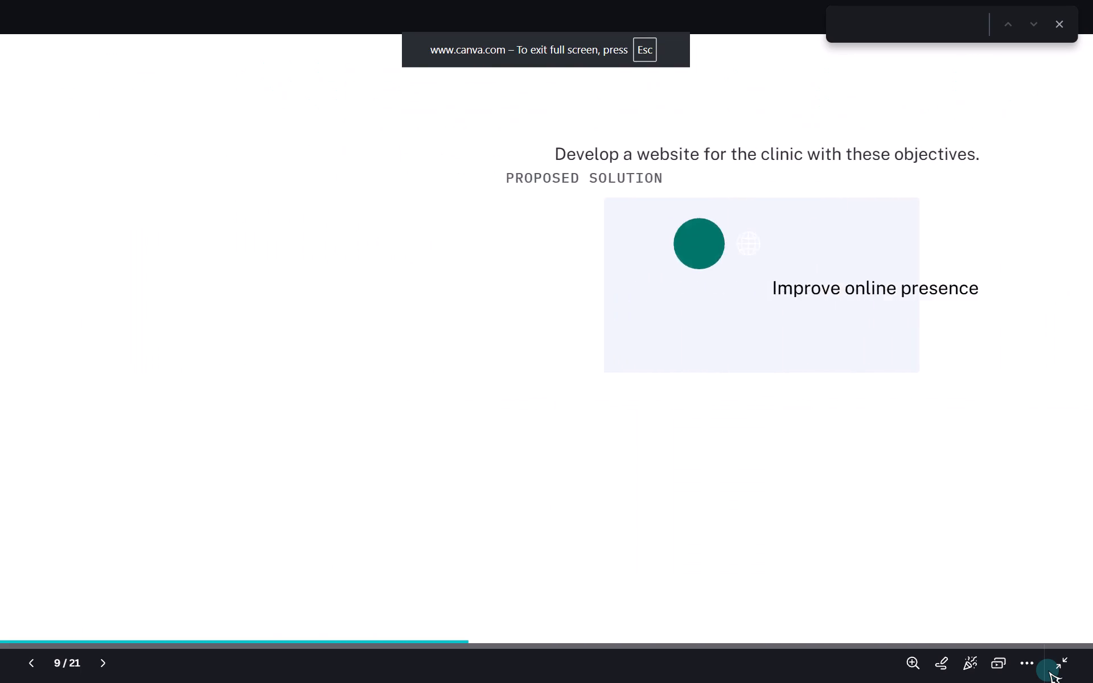
{"action": "left_click", "coordinate": [554, 52]}
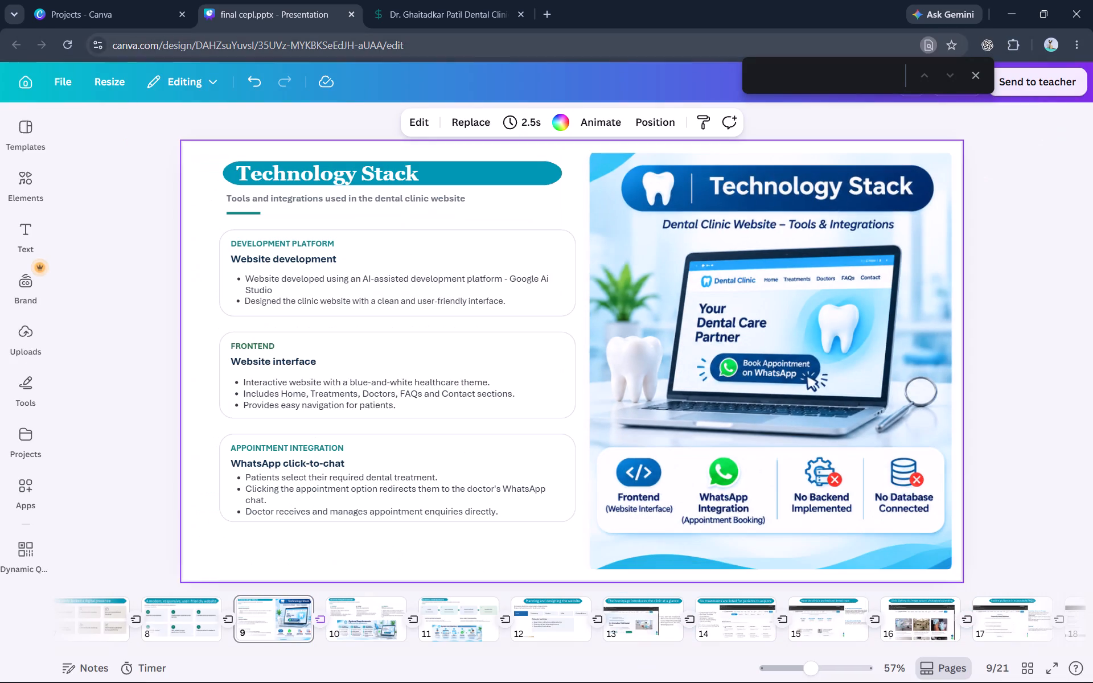
Open the settings of the transition between pages 1 and 2 for editing.
{"action": "scroll", "coordinate": [104, 635], "scroll_direction": "right", "scroll_amount": 11}
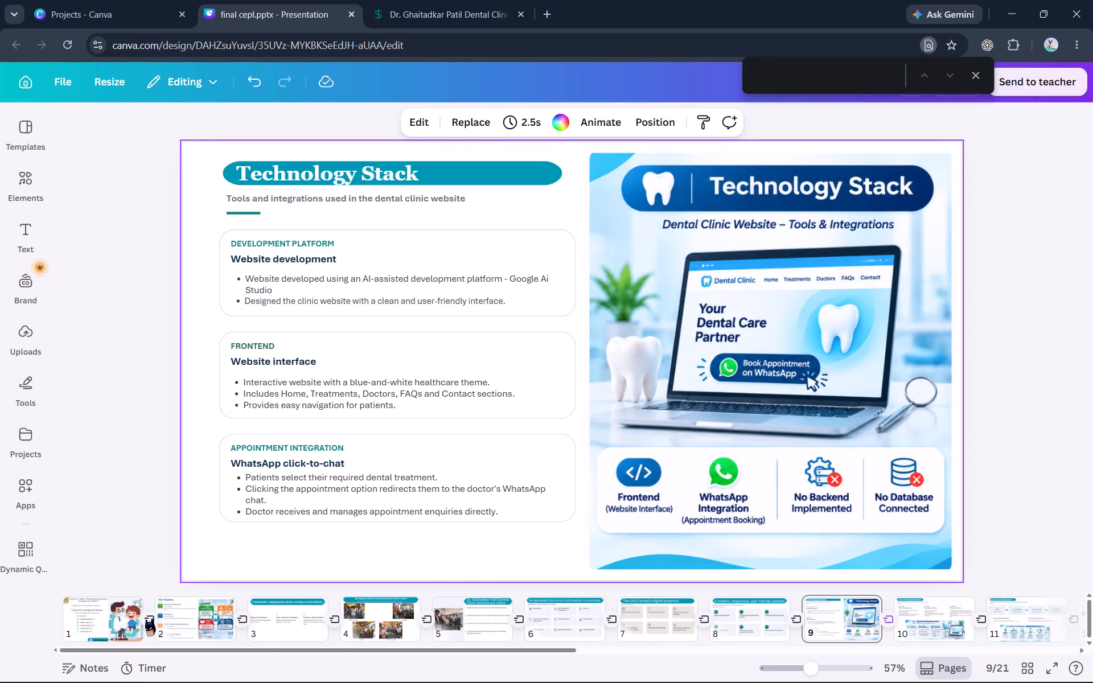
{"action": "left_click", "coordinate": [146, 619]}
{"action": "left_click", "coordinate": [149, 618]}
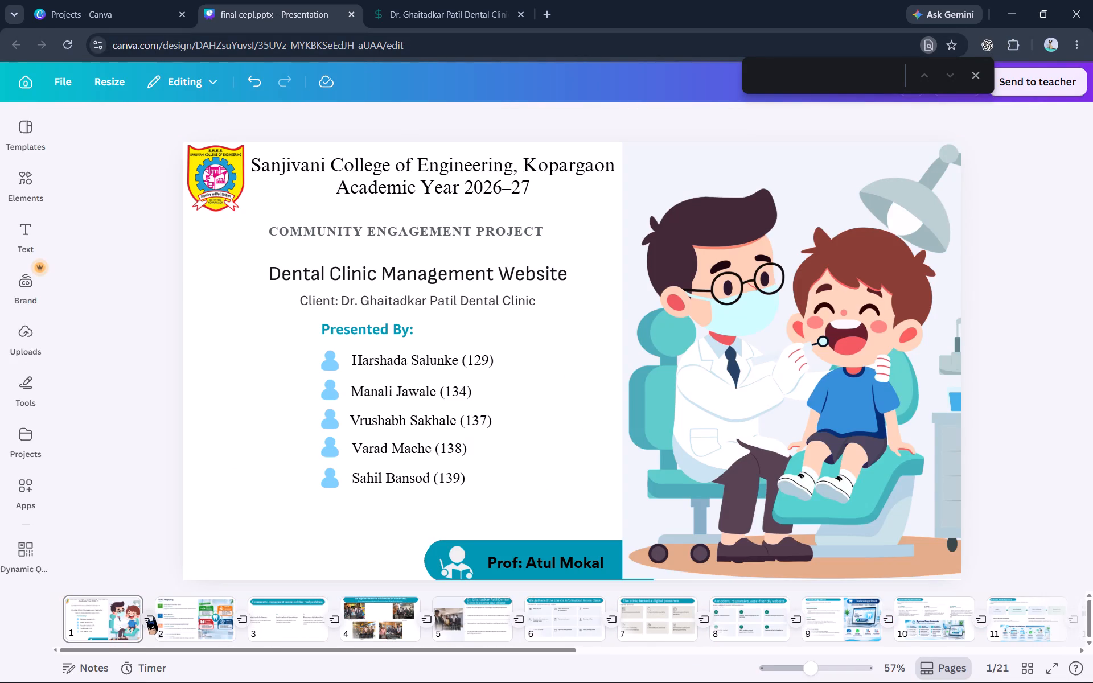
{"action": "left_click", "coordinate": [140, 540]}
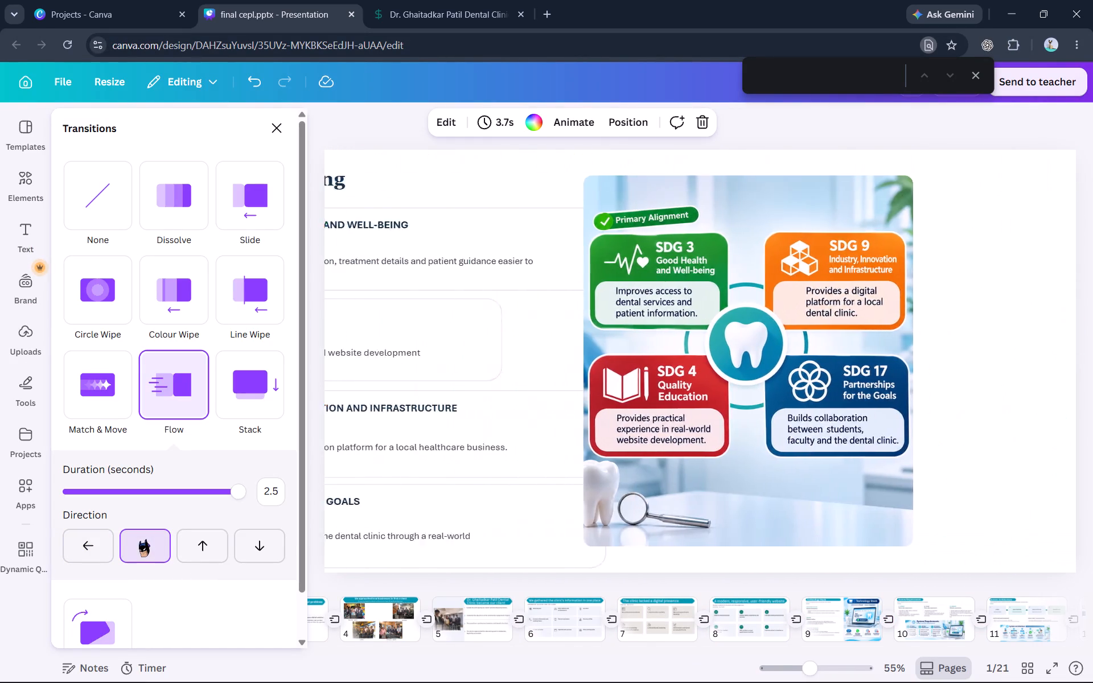
Set the Flow transition between pages 1 and 2 to the leftward direction and apply it between all pages.
{"action": "left_click", "coordinate": [88, 547]}
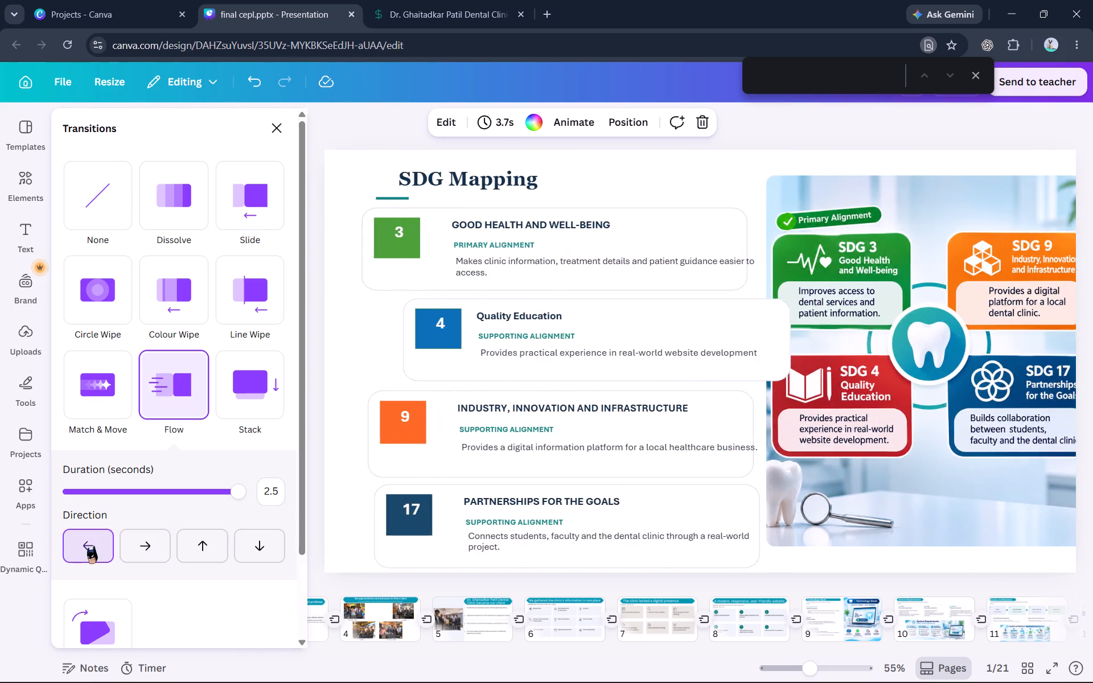
{"action": "left_click", "coordinate": [269, 125]}
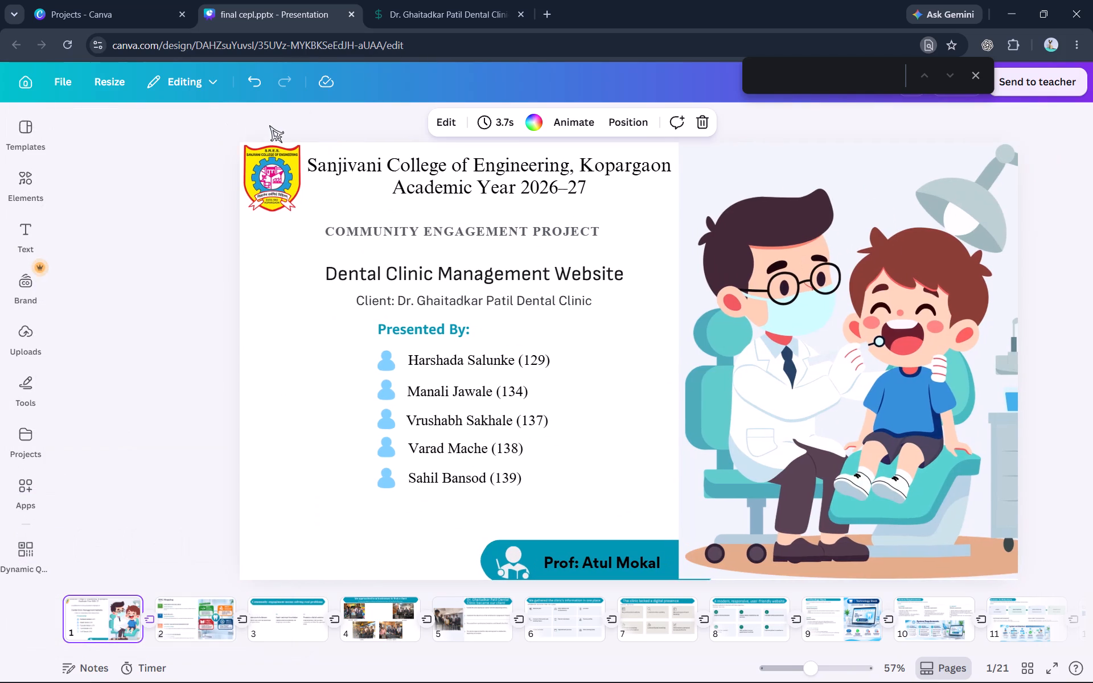
{"action": "left_click", "coordinate": [148, 616]}
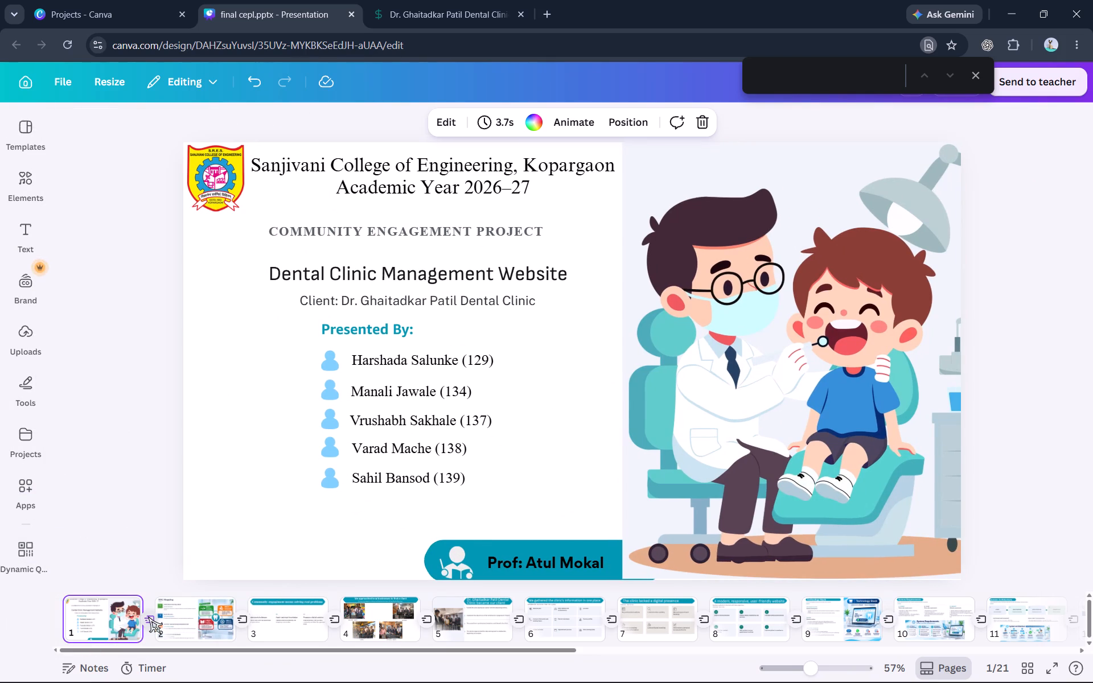
{"action": "scroll", "coordinate": [187, 570], "scroll_direction": "down", "scroll_amount": 3}
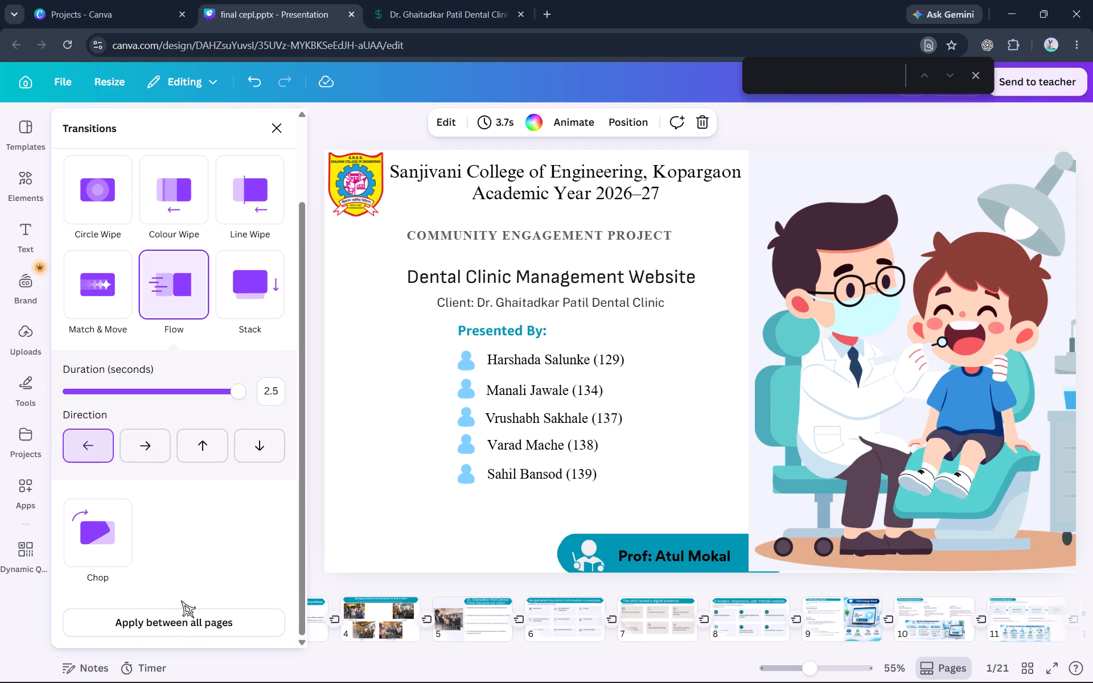
{"action": "left_click", "coordinate": [178, 618]}
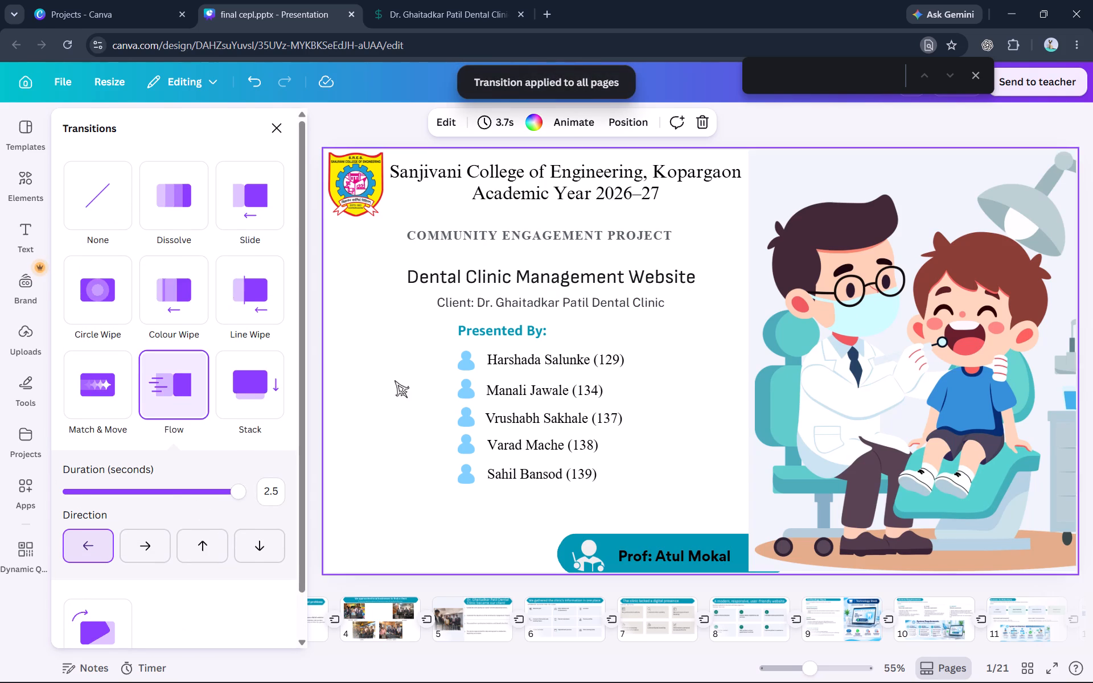
{"action": "left_click", "coordinate": [276, 125]}
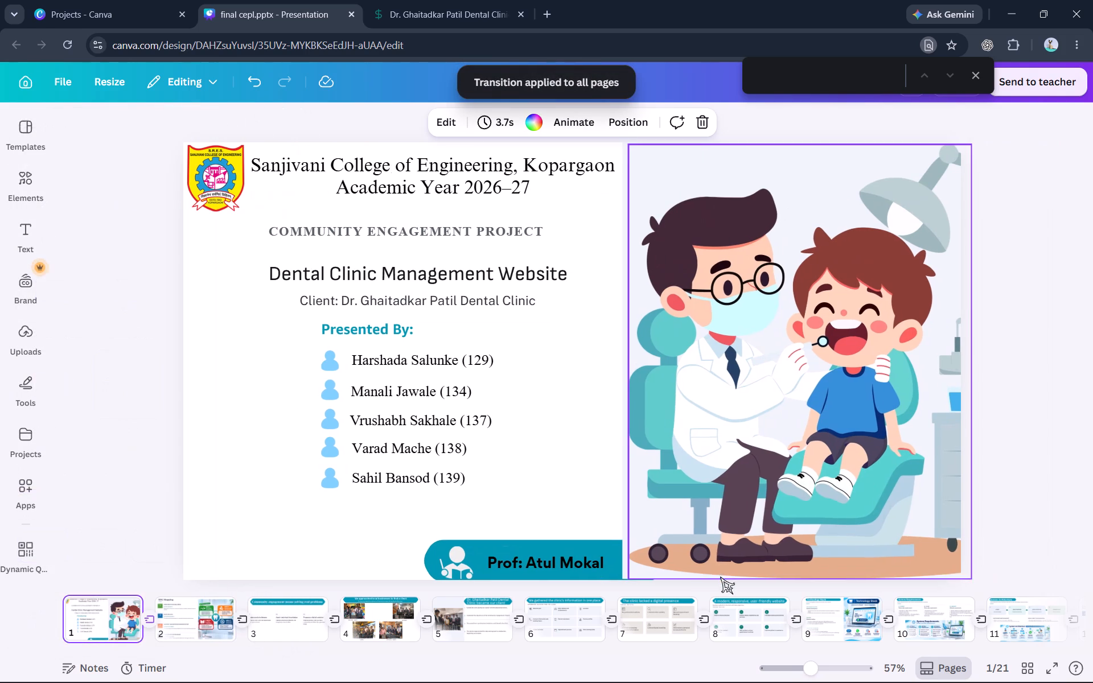
Present the deck in full screen starting from the proposed solution slide on page 8.
{"action": "left_click", "coordinate": [836, 618]}
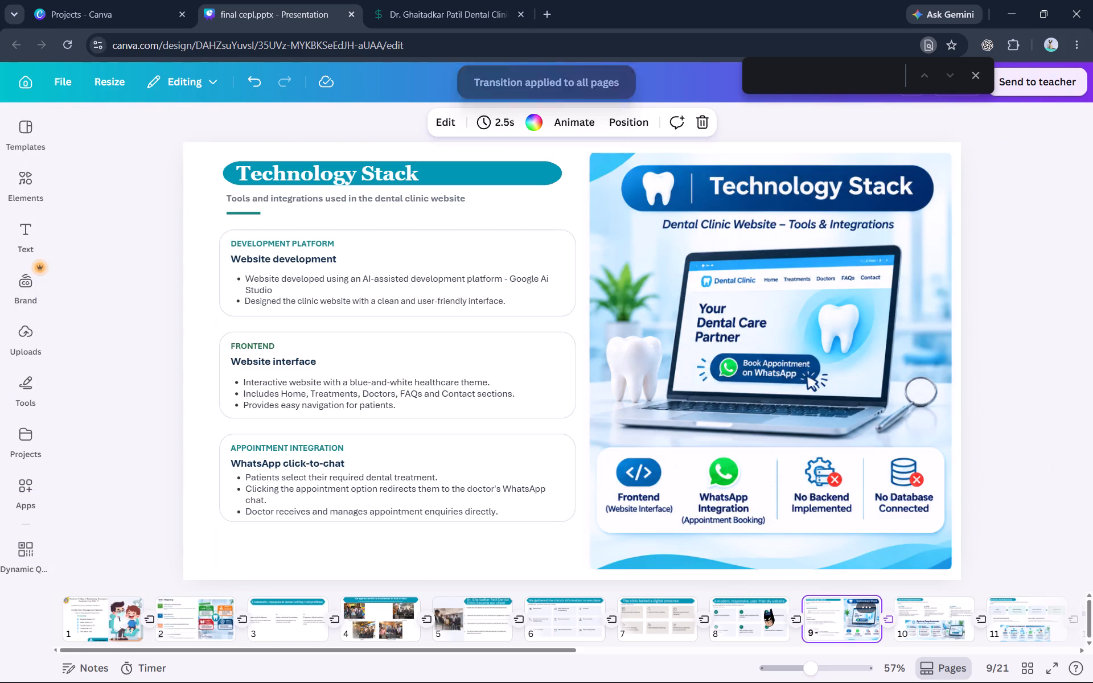
{"action": "left_click", "coordinate": [753, 610]}
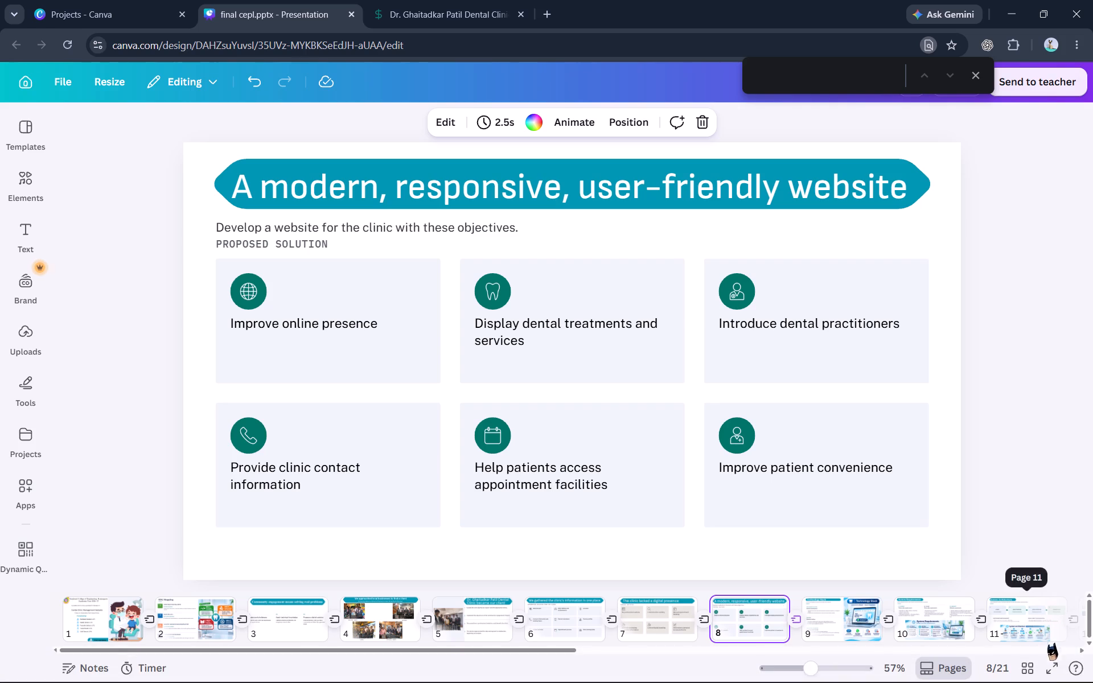
{"action": "left_click", "coordinate": [1050, 663]}
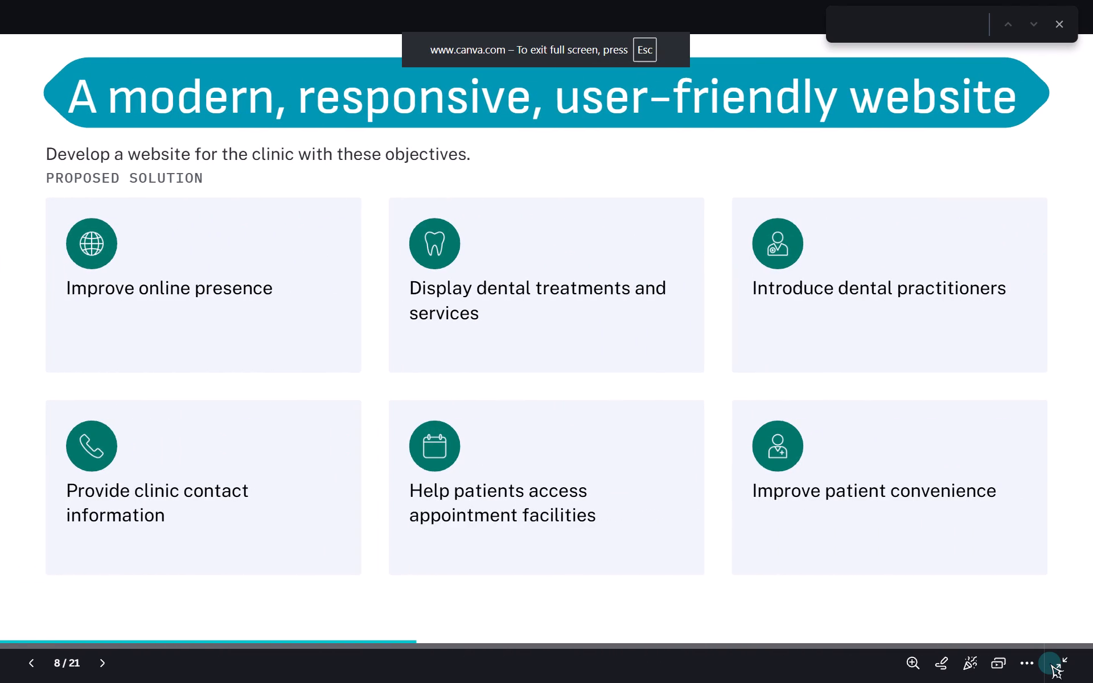
Advance the full-screen presentation from page 8 to page 9 to check the page transition.
{"action": "key", "text": "Right"}
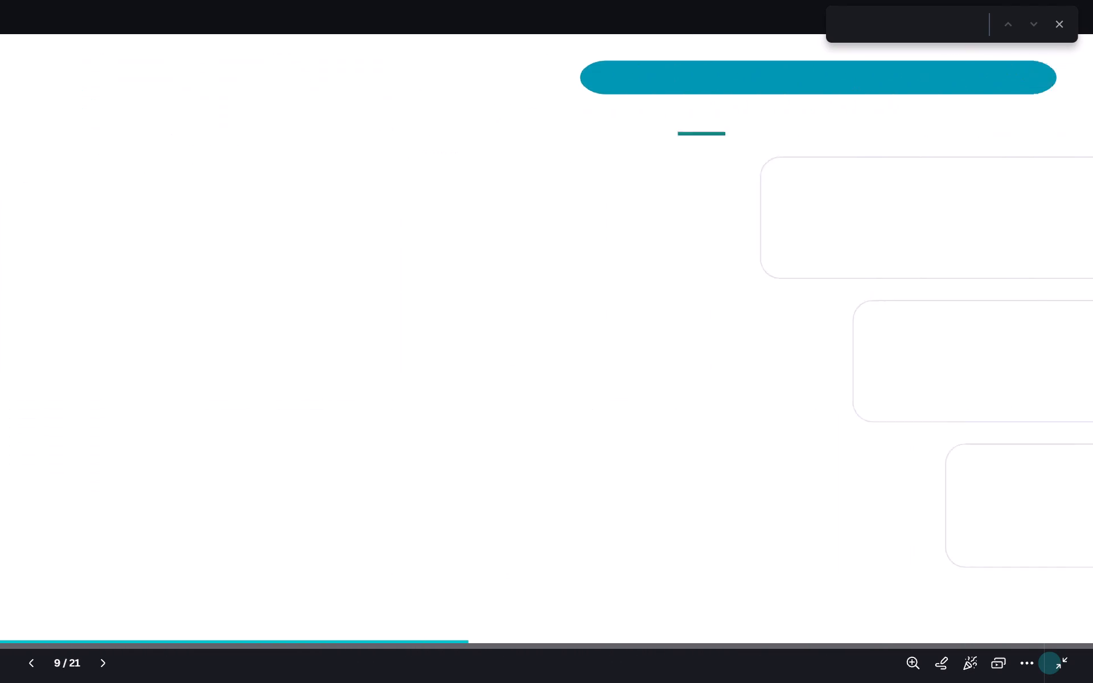